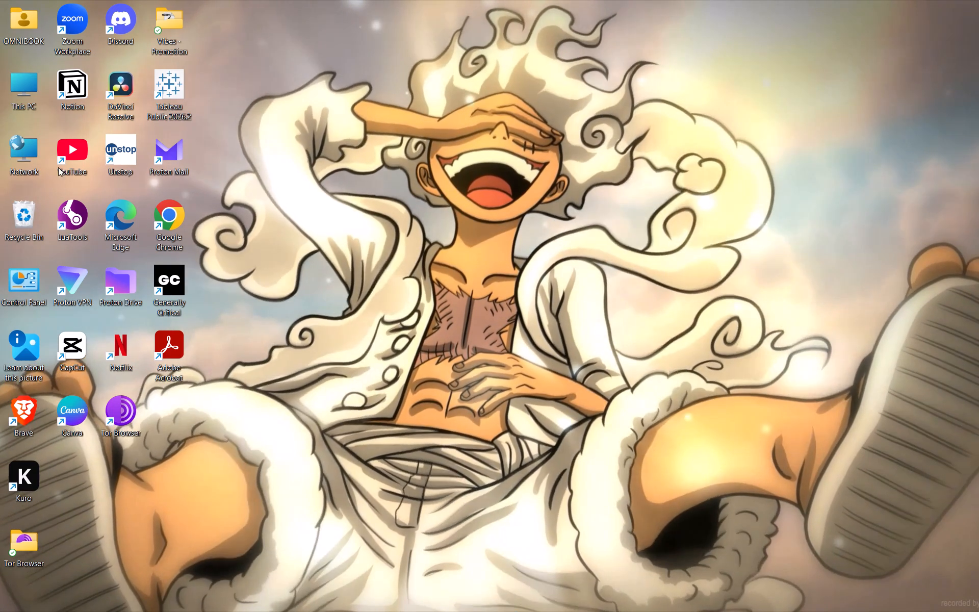
Launch DaVinci Resolve from the desktop.
double_click(121, 98)
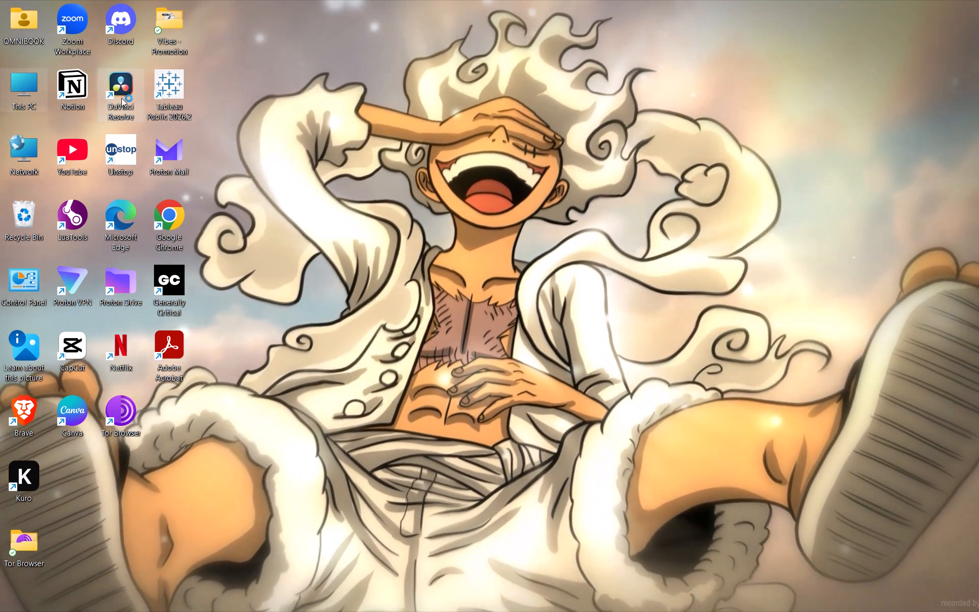
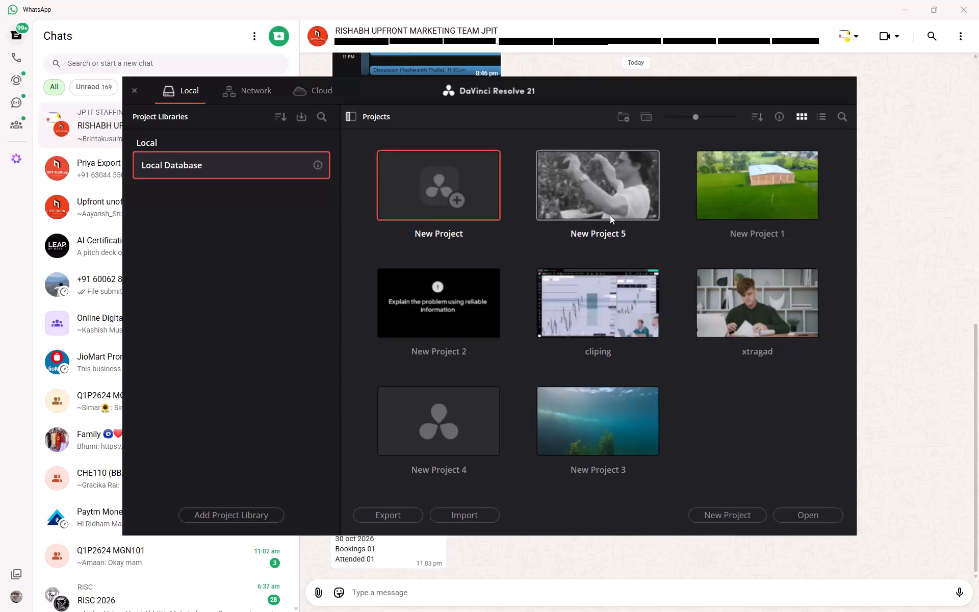
Open the existing project New Project 5 from the local project library.
left_click(616, 211)
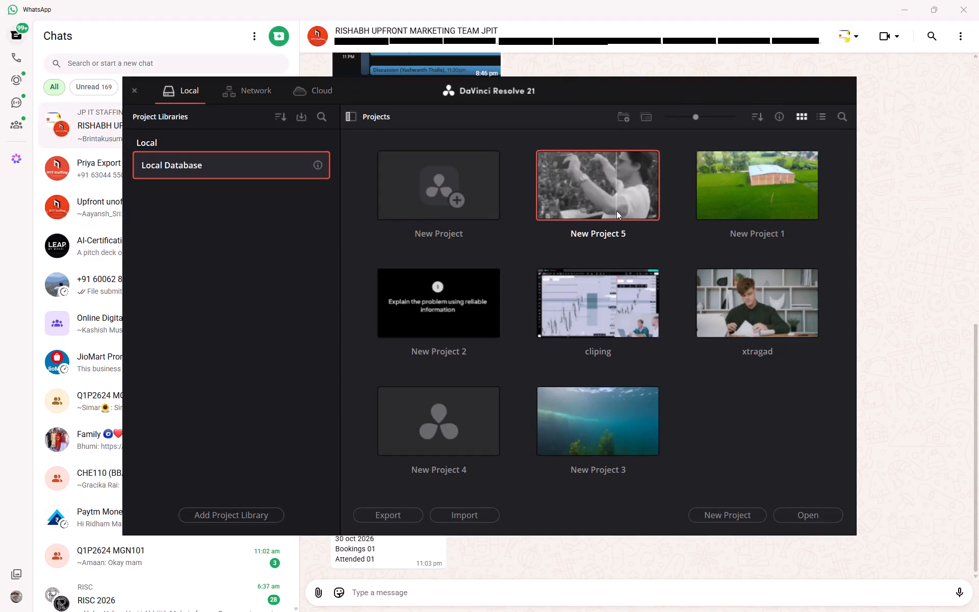
left_click(811, 515)
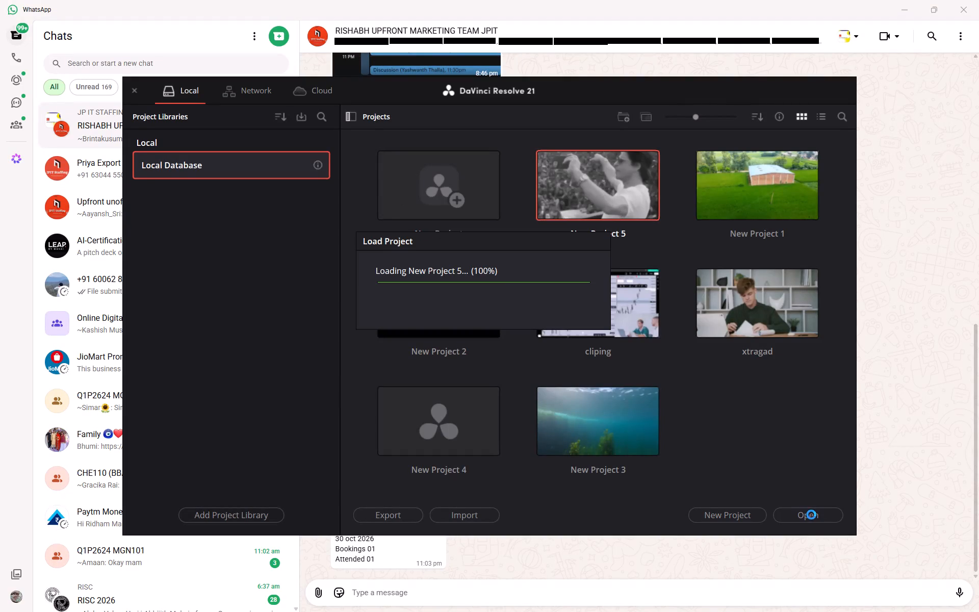
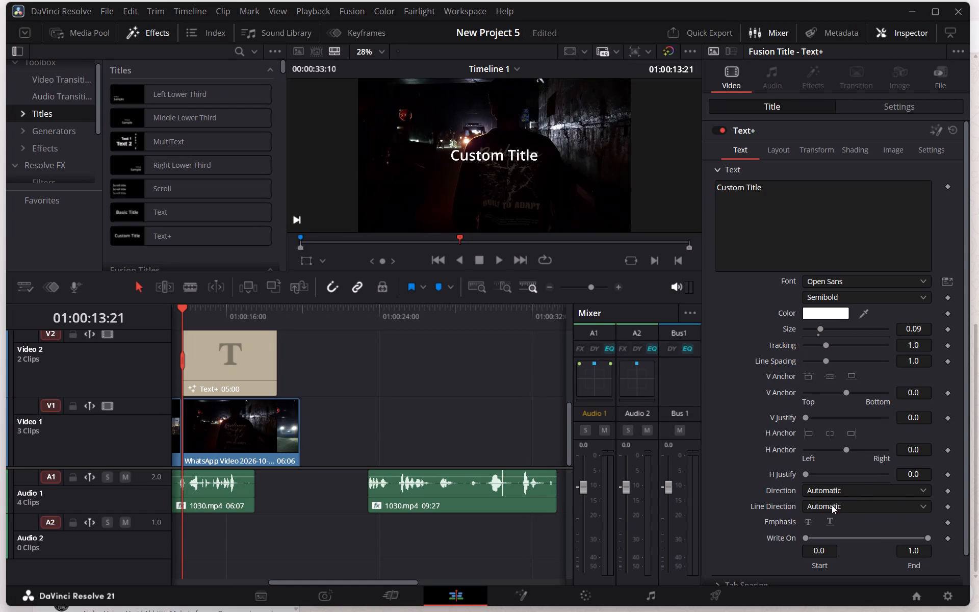
Play the timeline from the beginning through the Text+ title over the night-street clip.
scroll(430, 339, "right", 3)
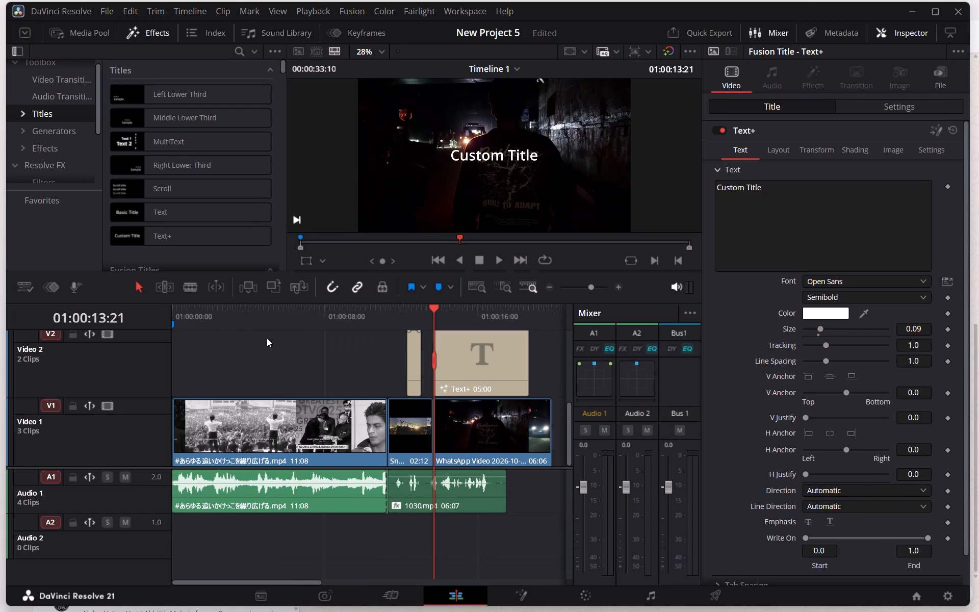
left_click(175, 307)
key("space")
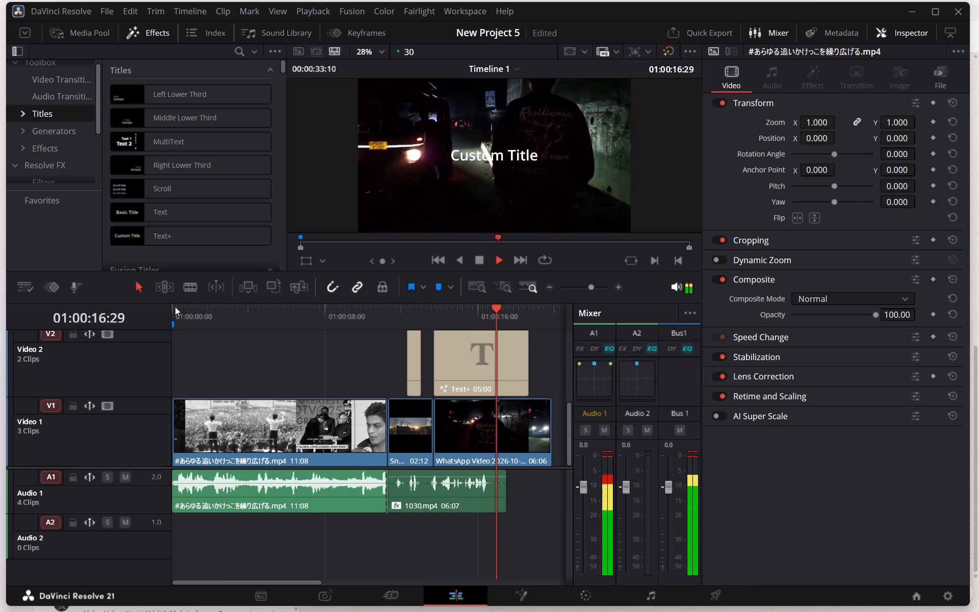
key("space")
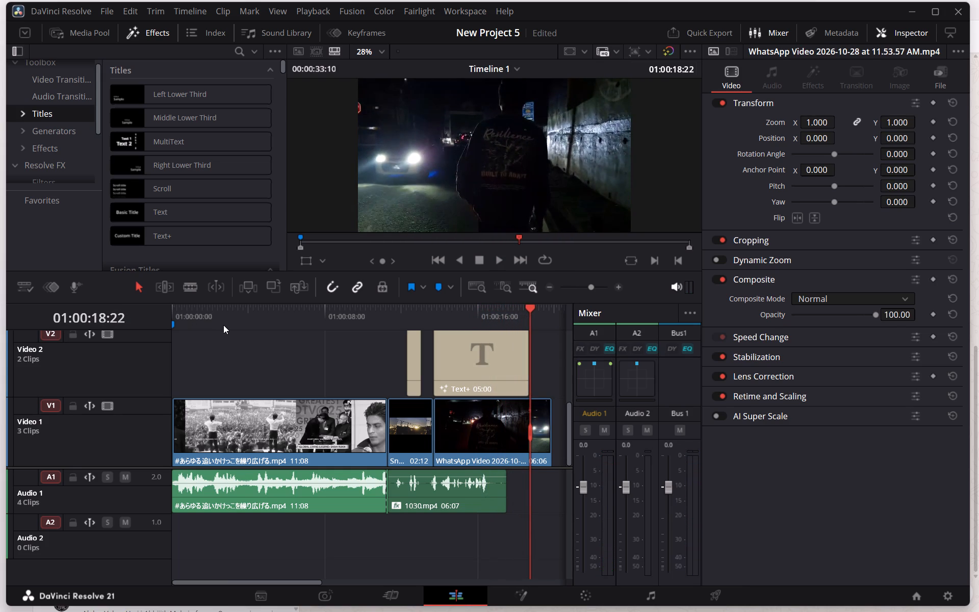
Replace the text of the 5-second Text+ title above the night-street clip with "Agar".
left_click(463, 348)
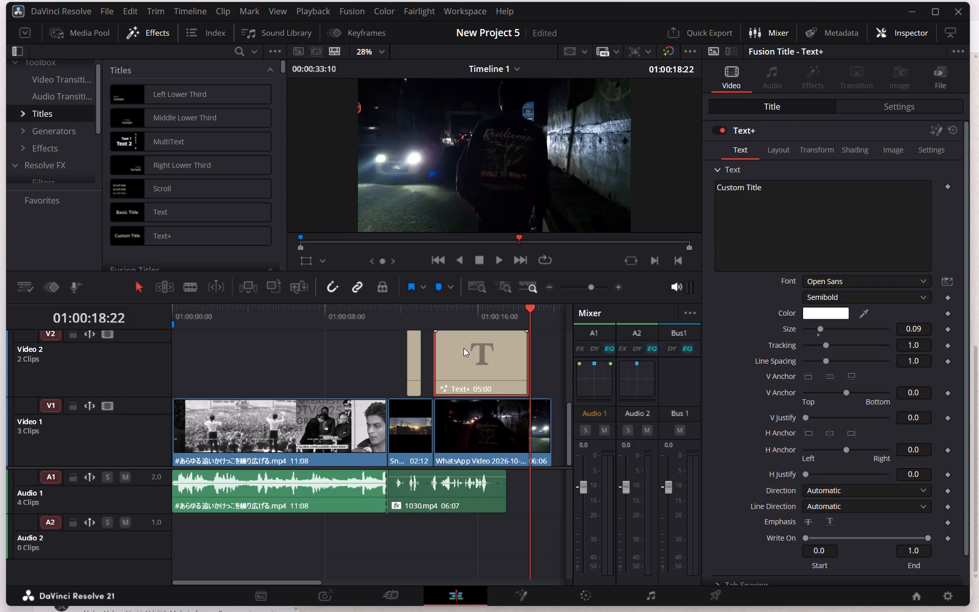
left_click(784, 190)
key("BackSpace")
key("BackSpace")
key("BackSpace")
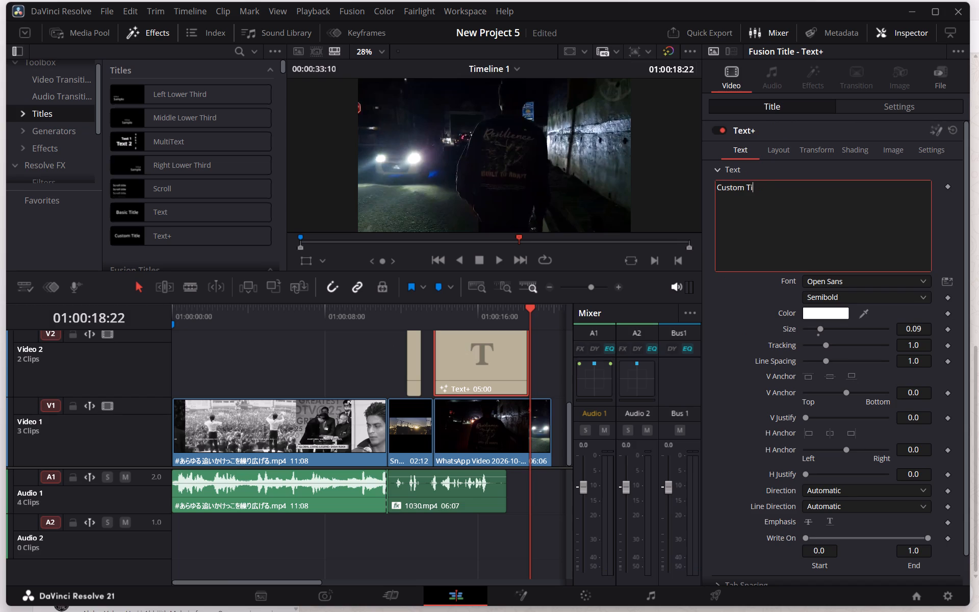
key("BackSpace")
key("BackSpace")
key("BackSpace")
key("BackSpace")
key("BackSpace")
key("BackSpace")
key("BackSpace")
key("BackSpace")
key("BackSpace")
key("BackSpace")
key("a")
key("g")
key("BackSpace")
key("BackSpace")
key("BackSpace")
key("a")
type("gar")
key("space")
Move the "Agar" title clip from the Video 2 track up to Video 4, keeping its start time.
scroll(553, 368, "up", 1)
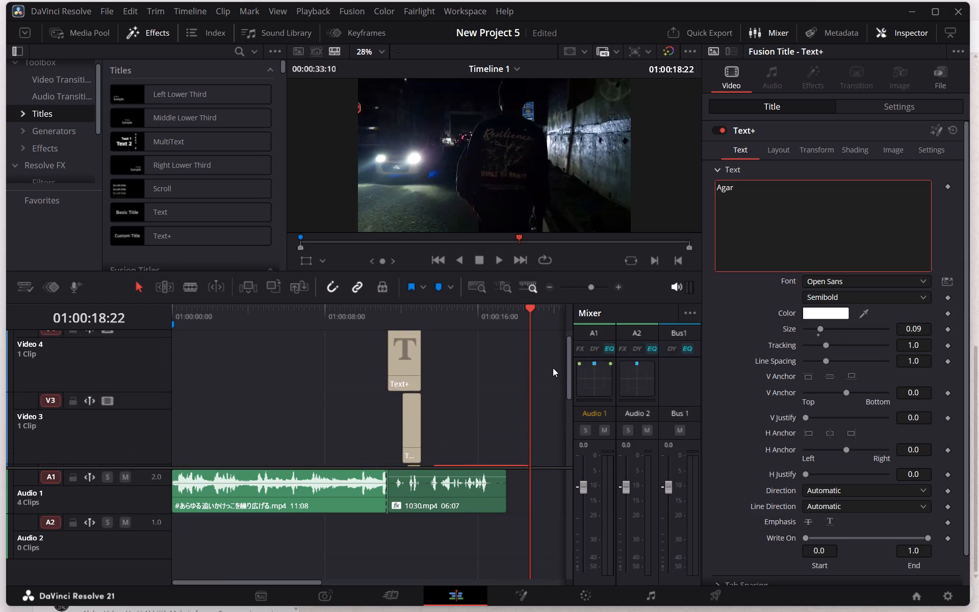
scroll(553, 368, "up", 2)
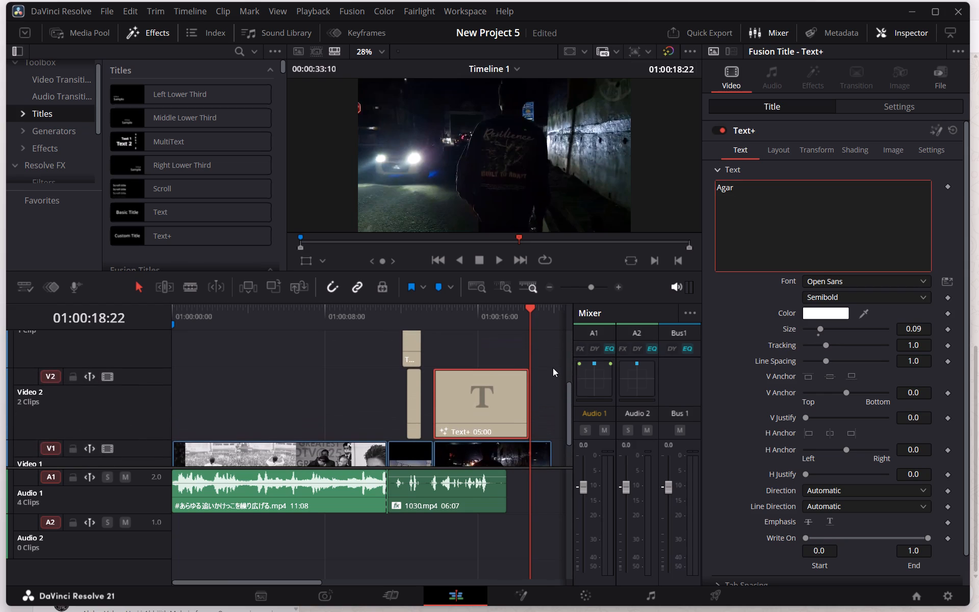
left_click_drag(506, 396, 504, 379)
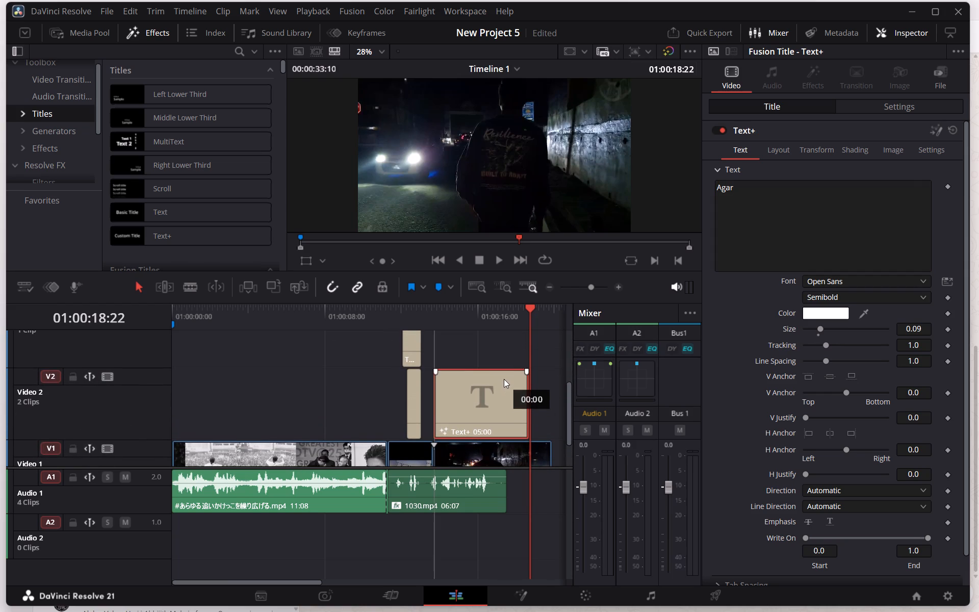
left_click_drag(504, 379, 502, 375)
left_click_drag(502, 375, 501, 355)
scroll(536, 375, "up", 1)
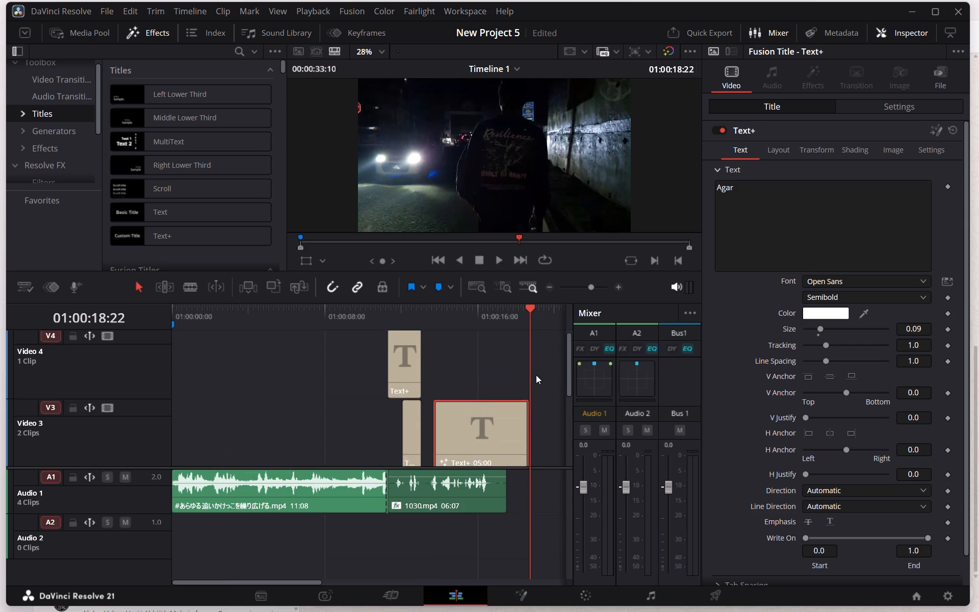
scroll(536, 375, "up", 1)
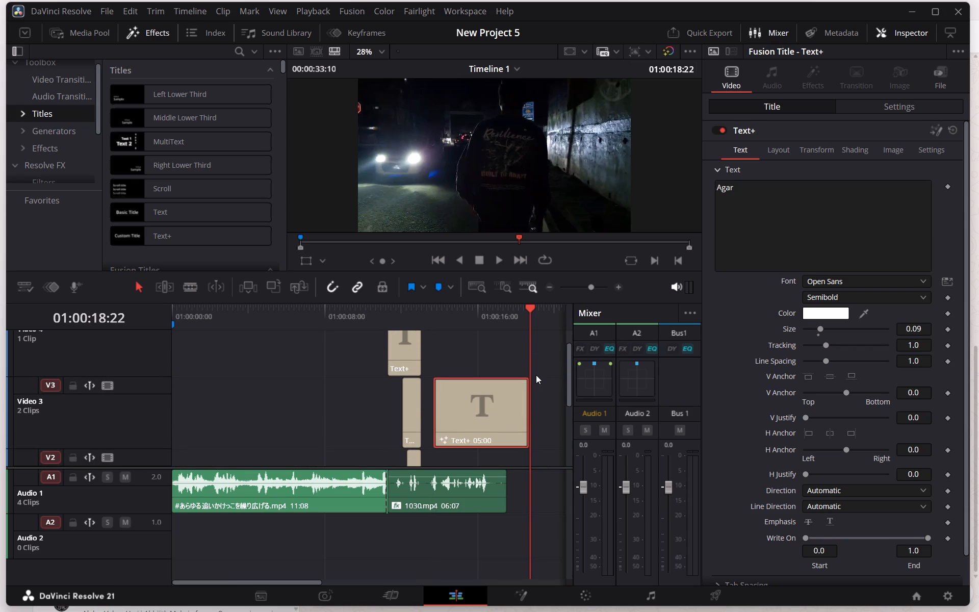
left_click_drag(493, 391, 492, 371)
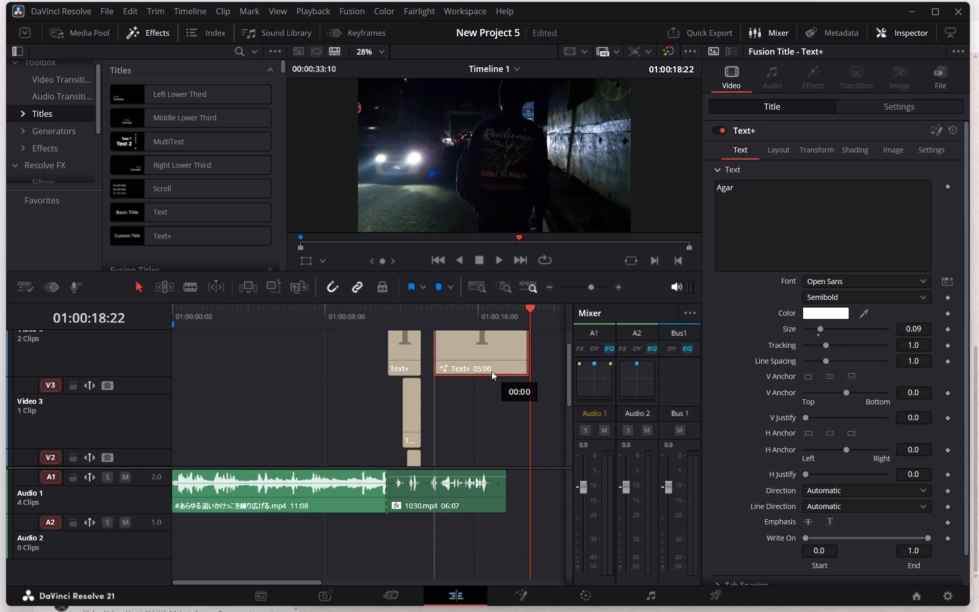
left_click_drag(492, 371, 492, 371)
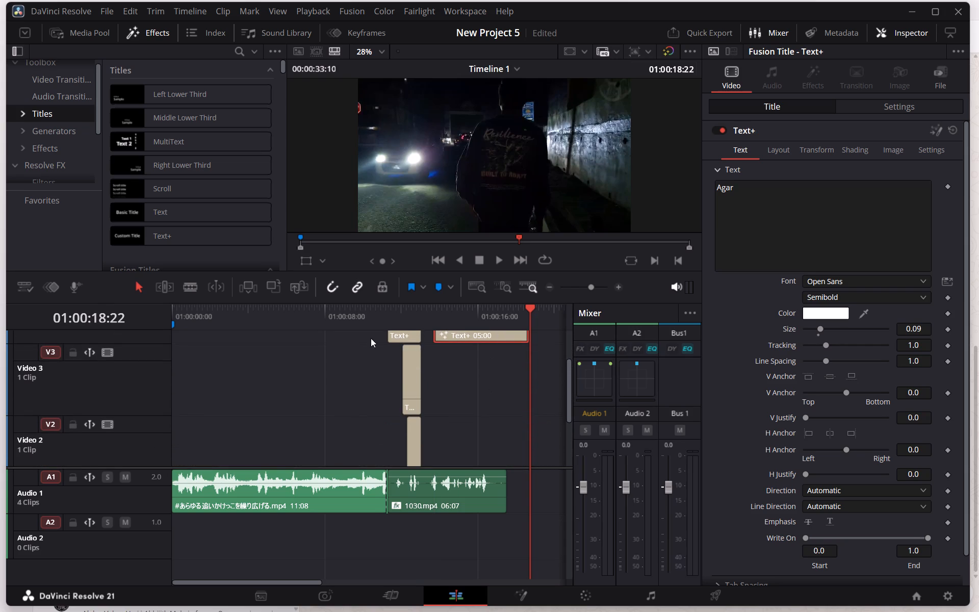
Play the timeline from just before the second video clip and stop on the "Agar" title at 01:00:14:06.
left_click(374, 311)
key("space")
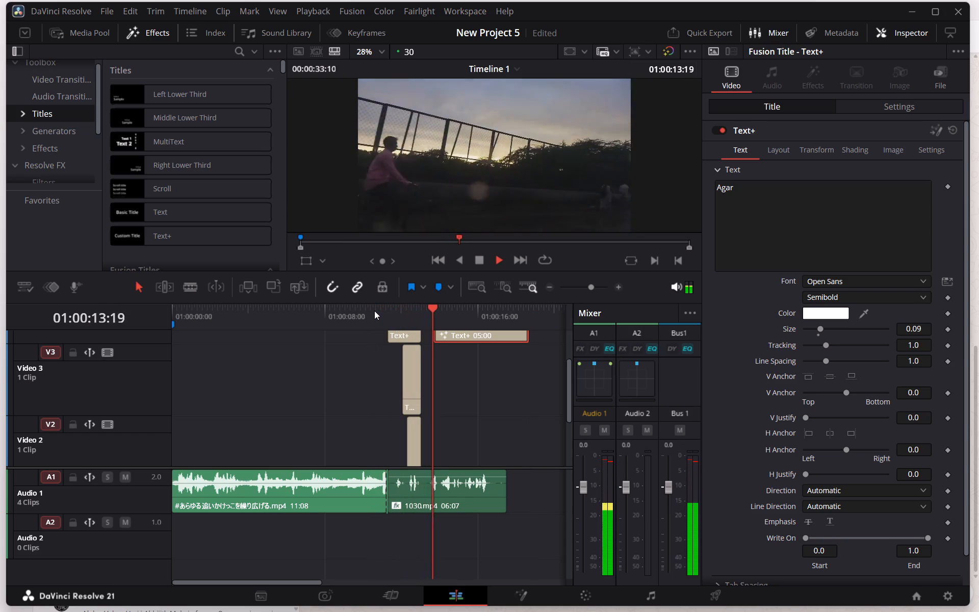
key("space")
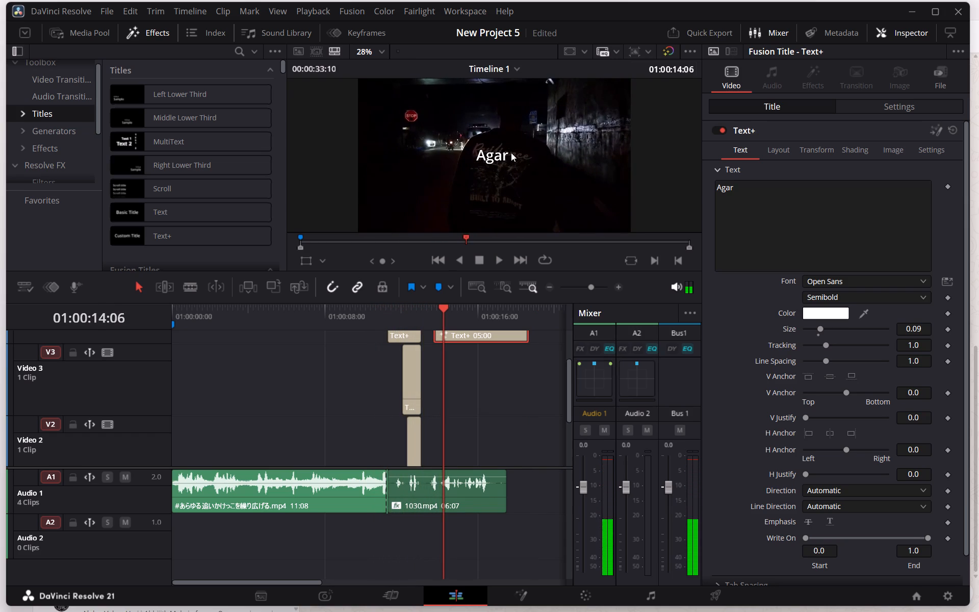
left_click(507, 153)
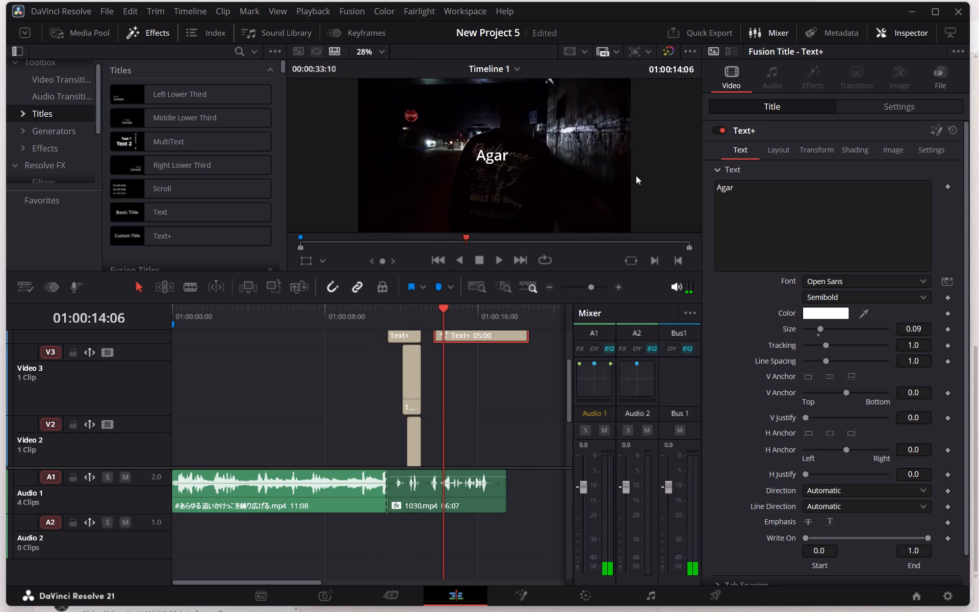
Reposition the "Agar" title in the frame to Position X 541 and Y 316.
left_click(830, 151)
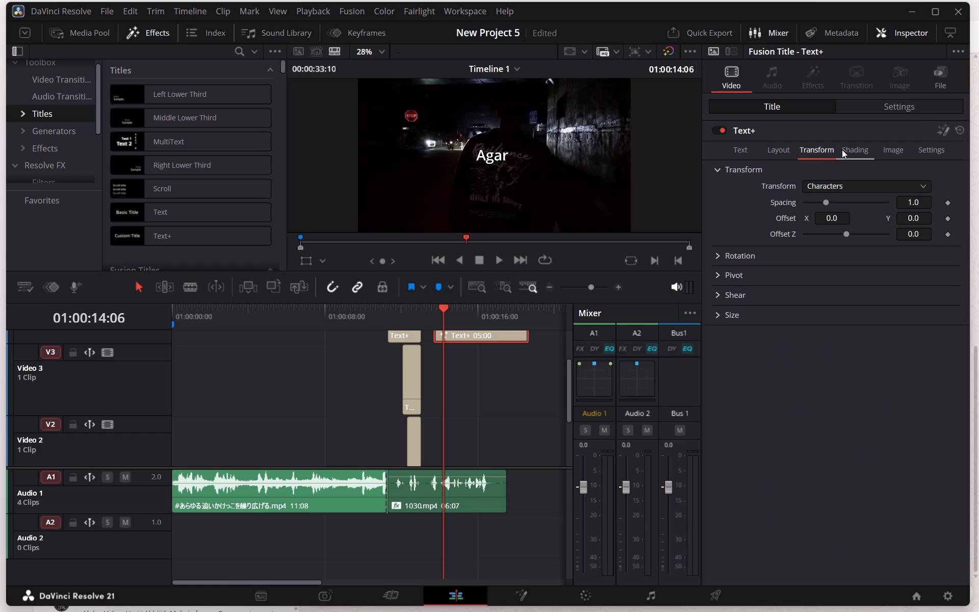
left_click(853, 148)
left_click(771, 150)
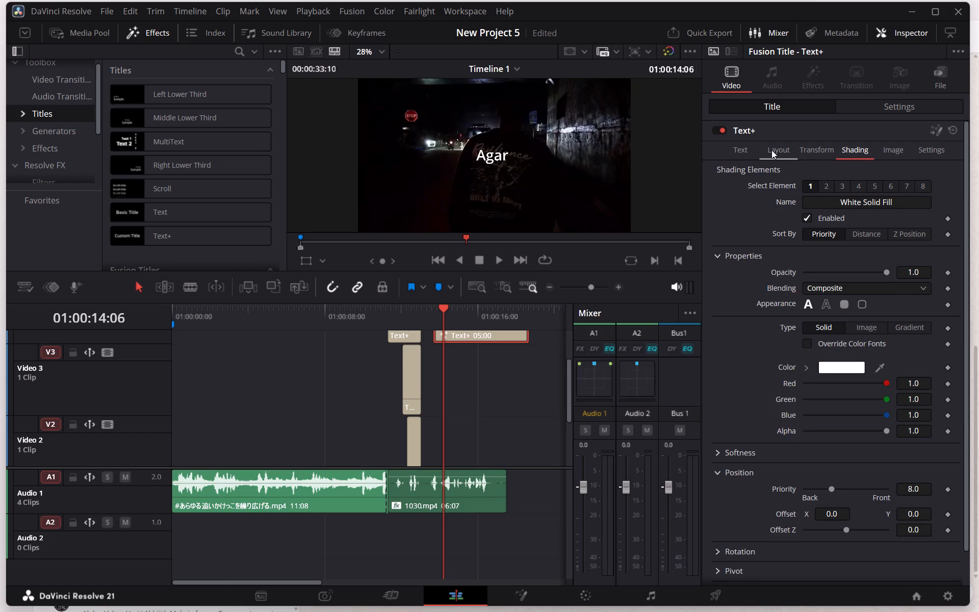
left_click(888, 107)
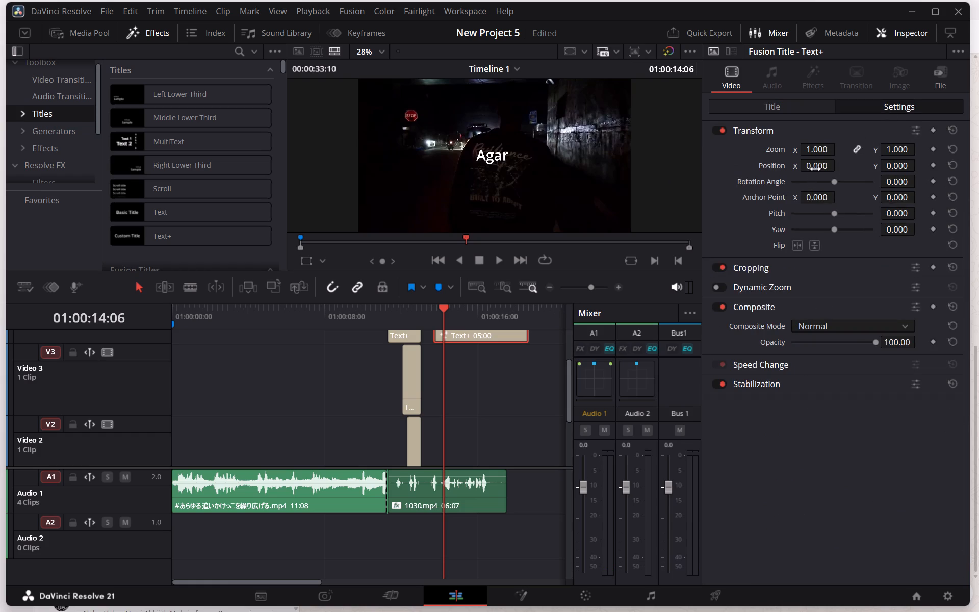
left_click_drag(813, 167, 836, 163)
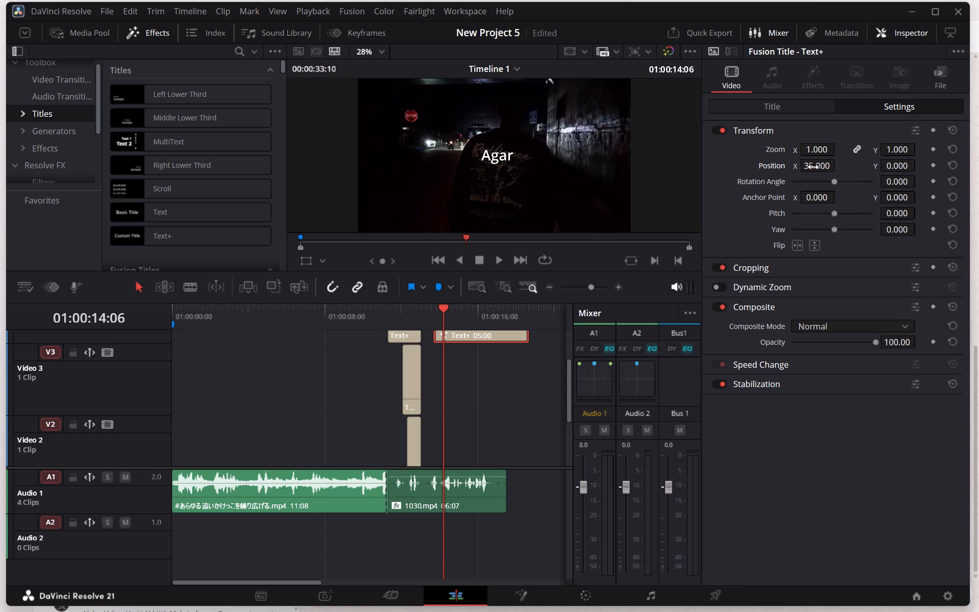
left_click_drag(895, 169, 955, 157)
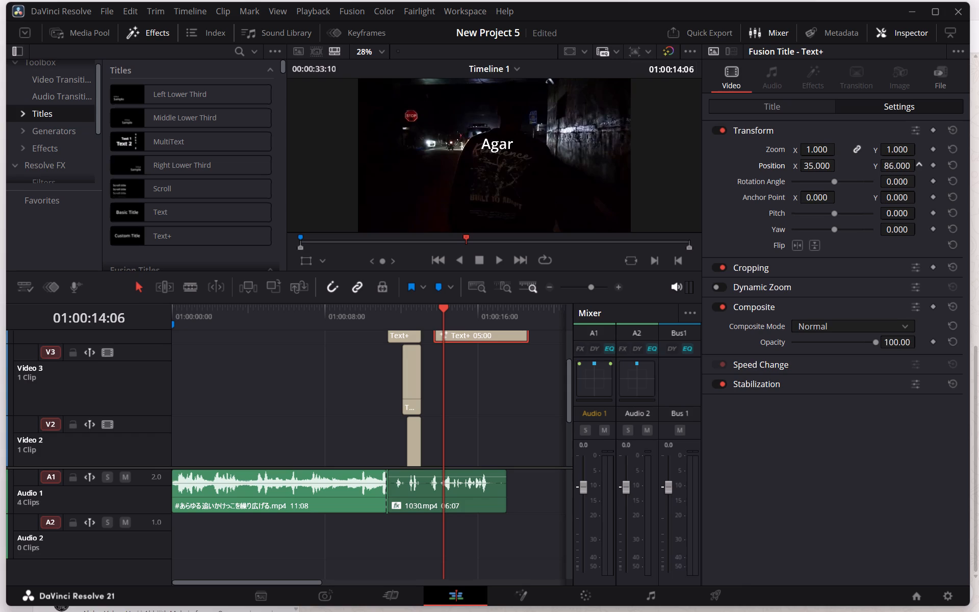
left_click_drag(955, 157, 634, 298)
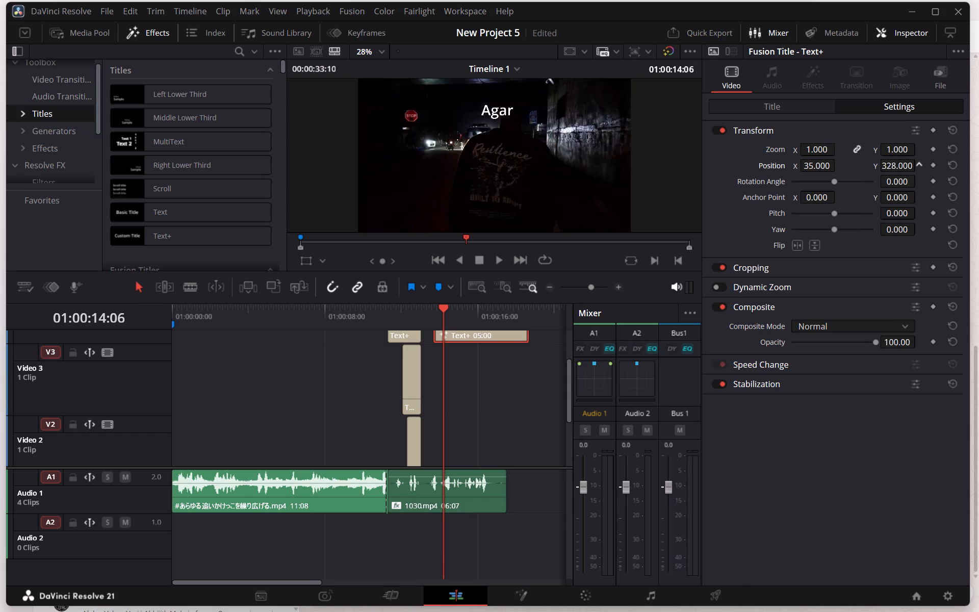
left_click_drag(634, 298, 711, 303)
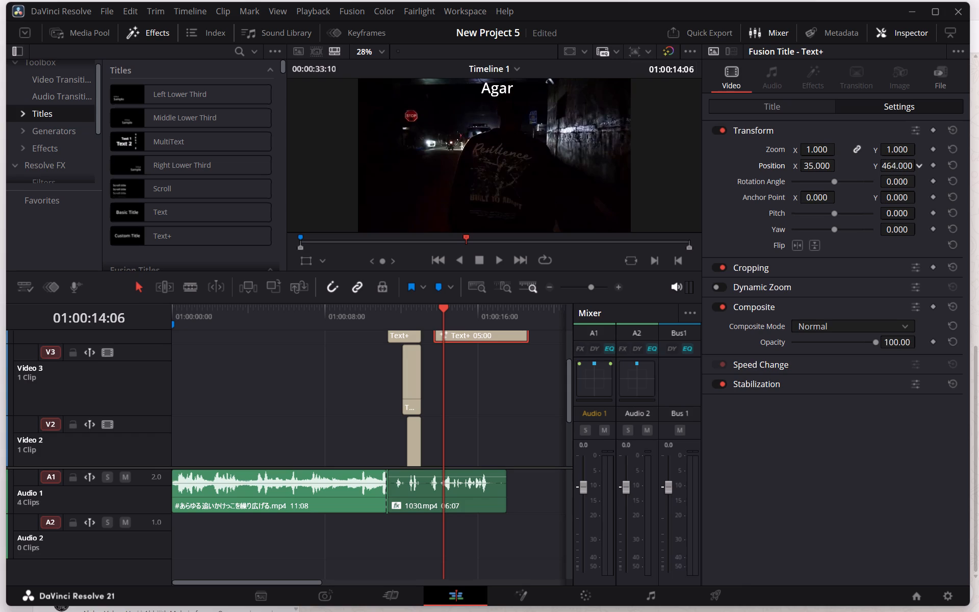
left_click_drag(711, 303, 679, 312)
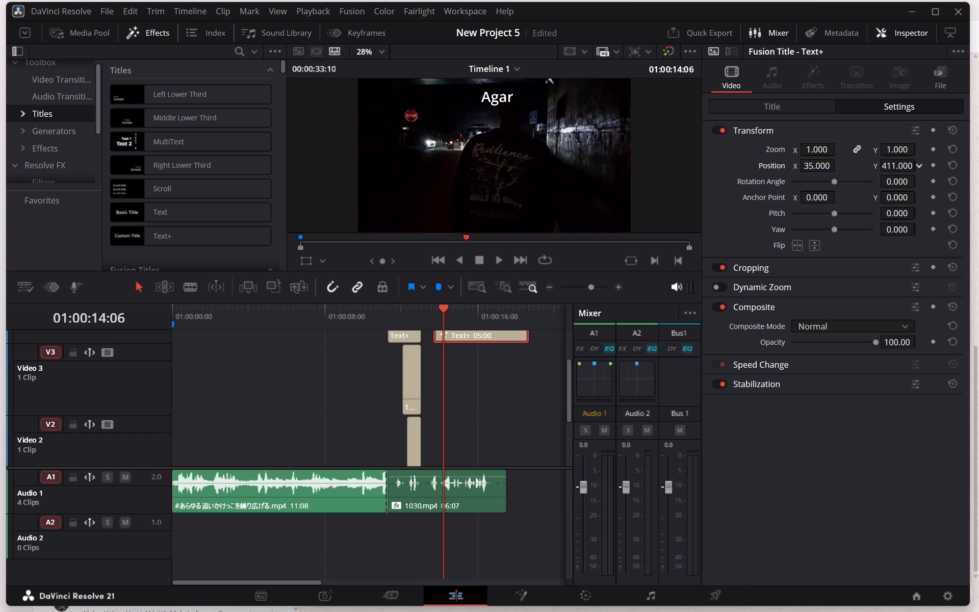
left_click_drag(679, 312, 677, 312)
left_click_drag(809, 167, 884, 160)
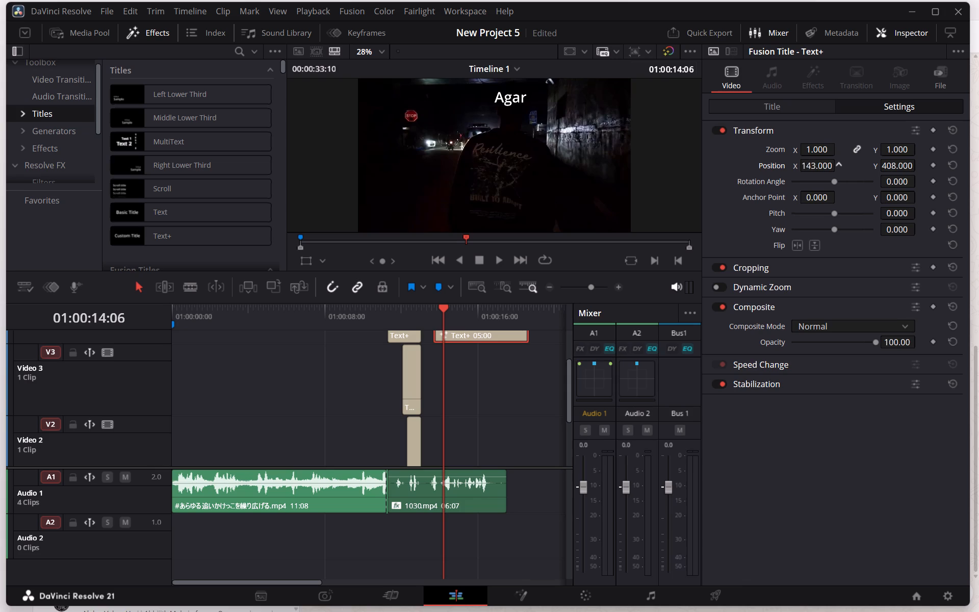
left_click_drag(884, 160, 565, 305)
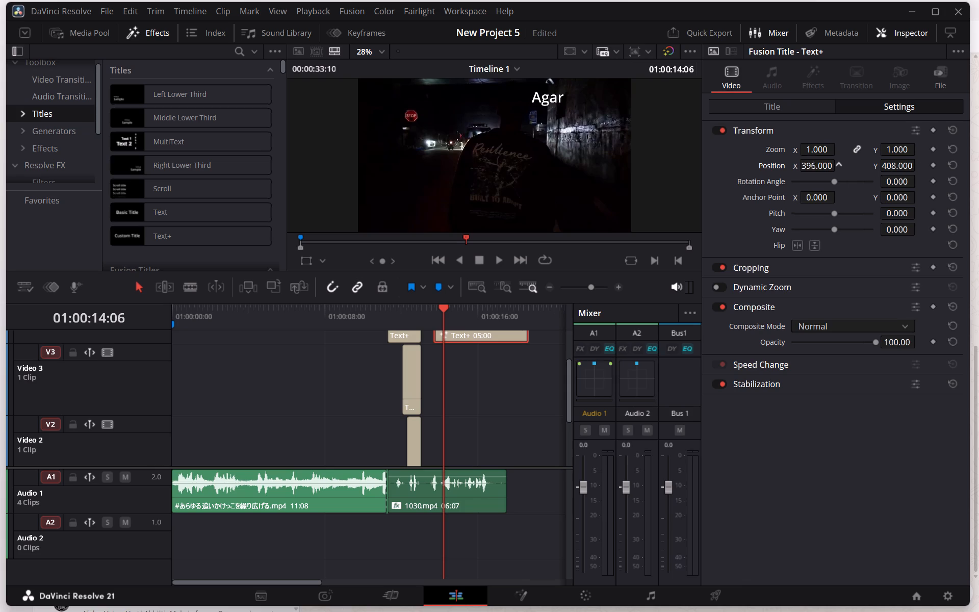
left_click_drag(565, 305, 648, 312)
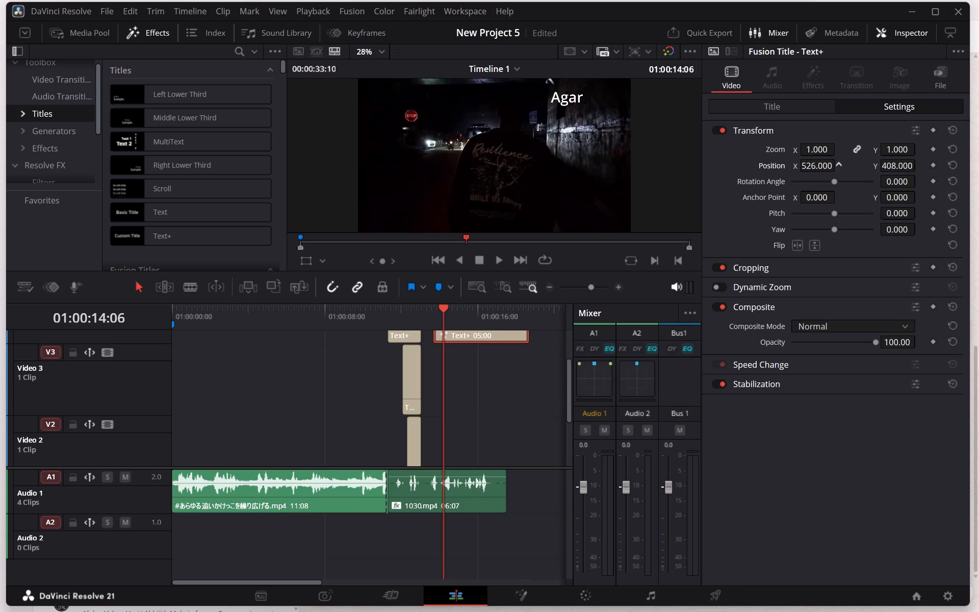
left_click_drag(648, 312, 653, 312)
left_click_drag(899, 167, 842, 168)
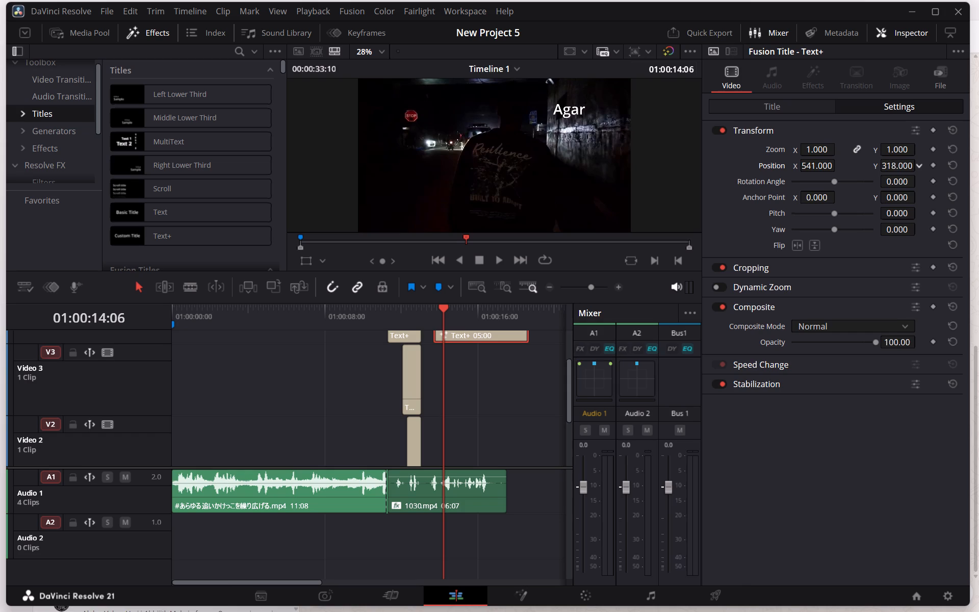
left_click_drag(842, 168, 841, 167)
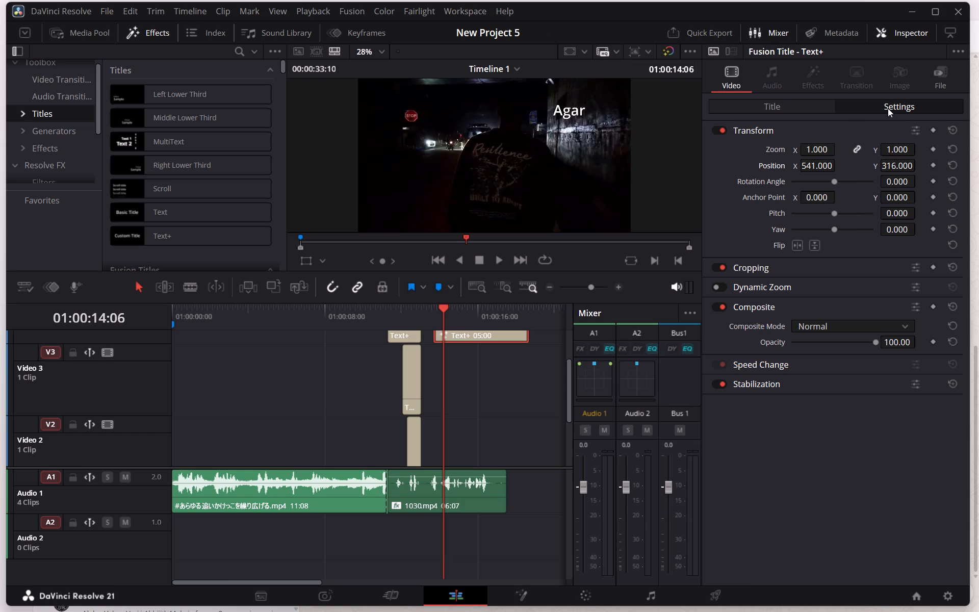
Change the "Agar" title's shading fill colour to yellow (#ffff00).
left_click(888, 108)
left_click(817, 103)
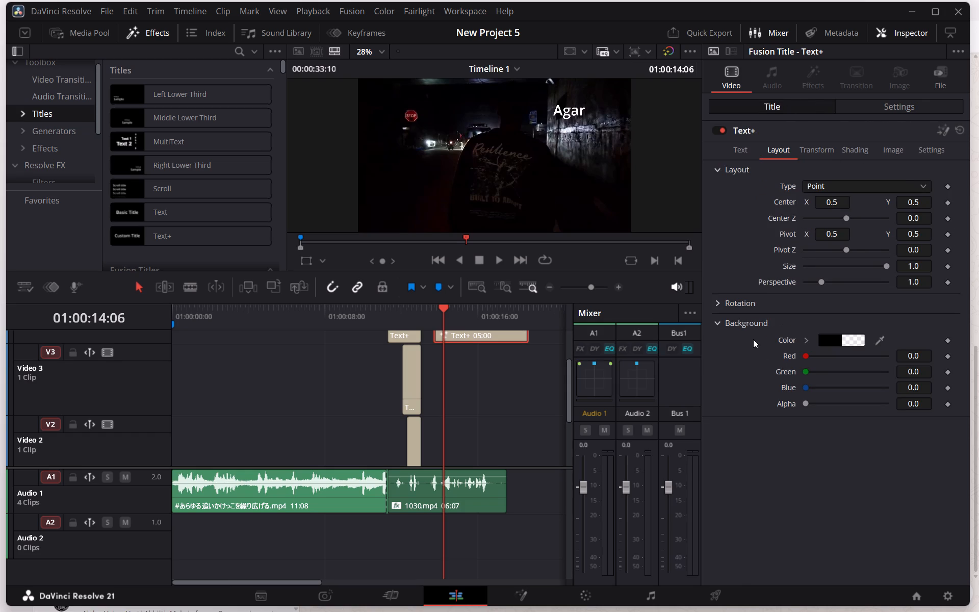
left_click(858, 147)
left_click(845, 364)
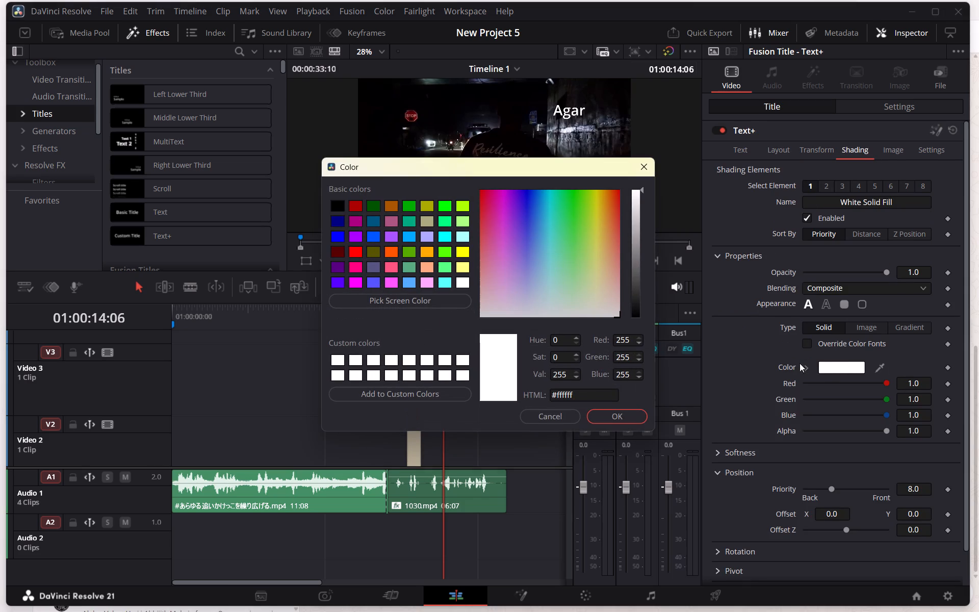
left_click(456, 252)
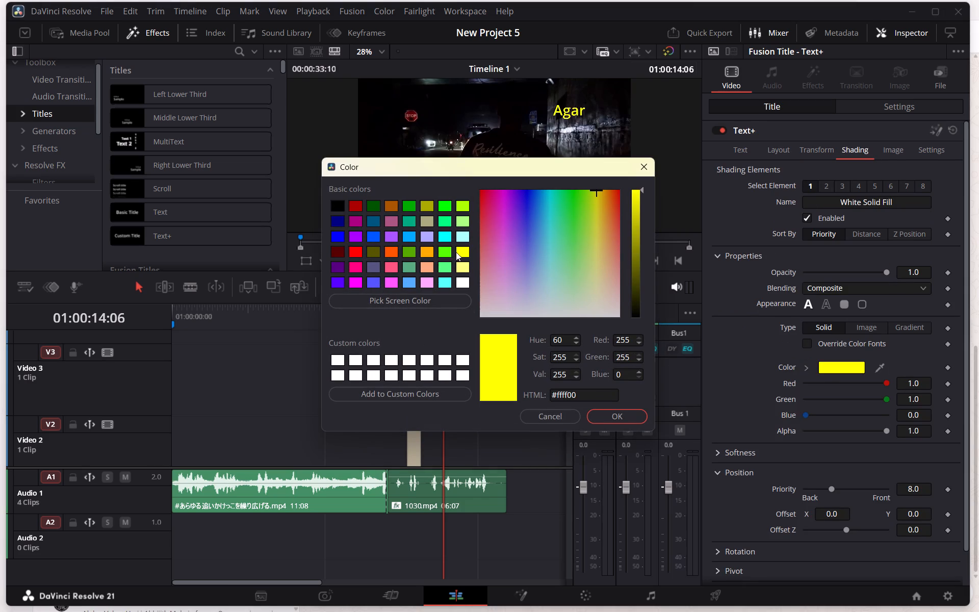
left_click(631, 417)
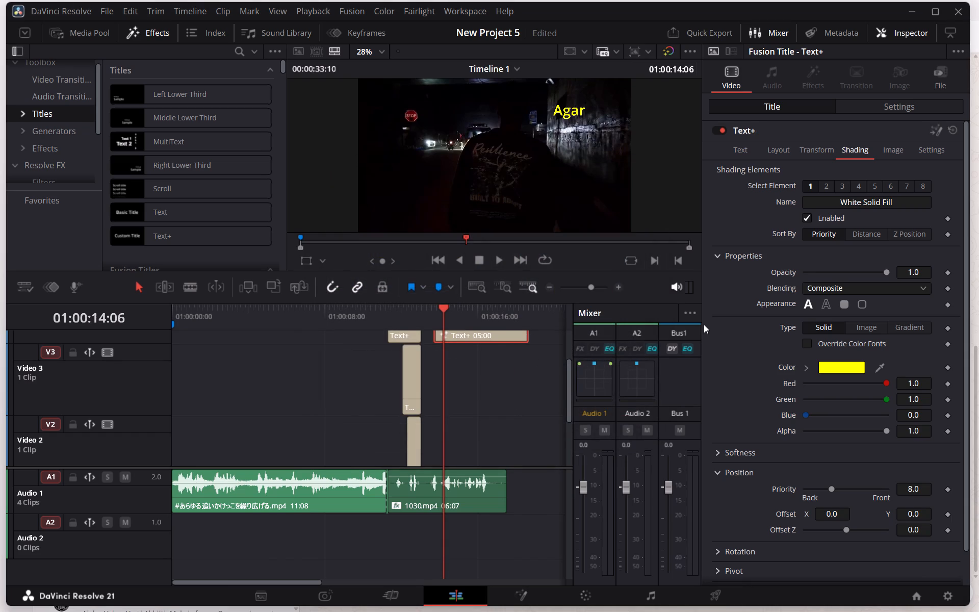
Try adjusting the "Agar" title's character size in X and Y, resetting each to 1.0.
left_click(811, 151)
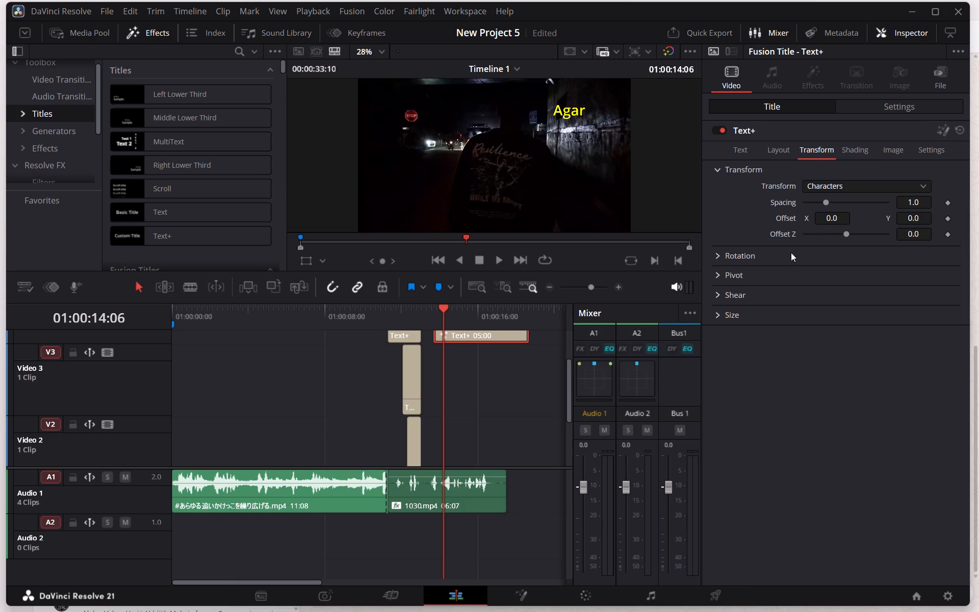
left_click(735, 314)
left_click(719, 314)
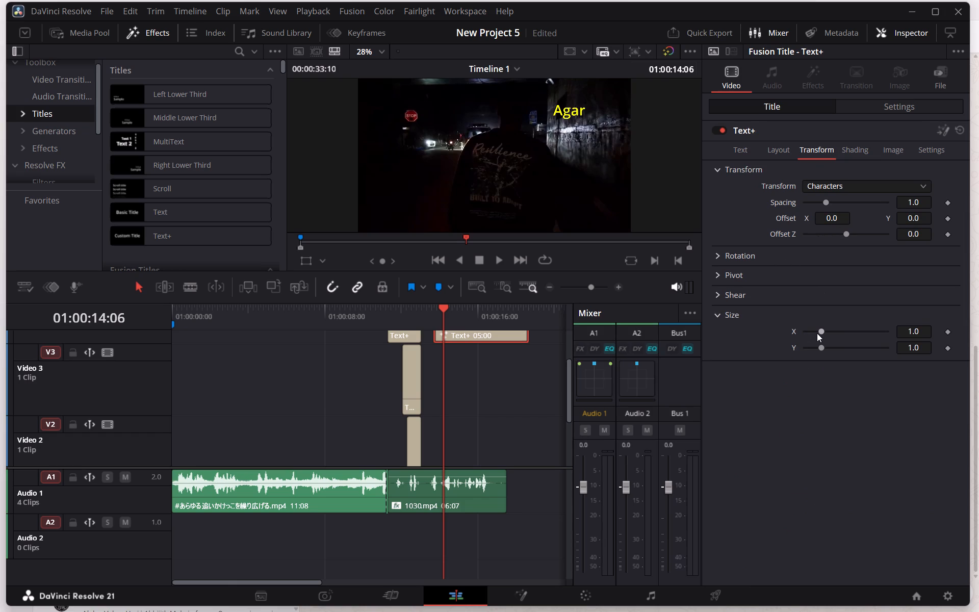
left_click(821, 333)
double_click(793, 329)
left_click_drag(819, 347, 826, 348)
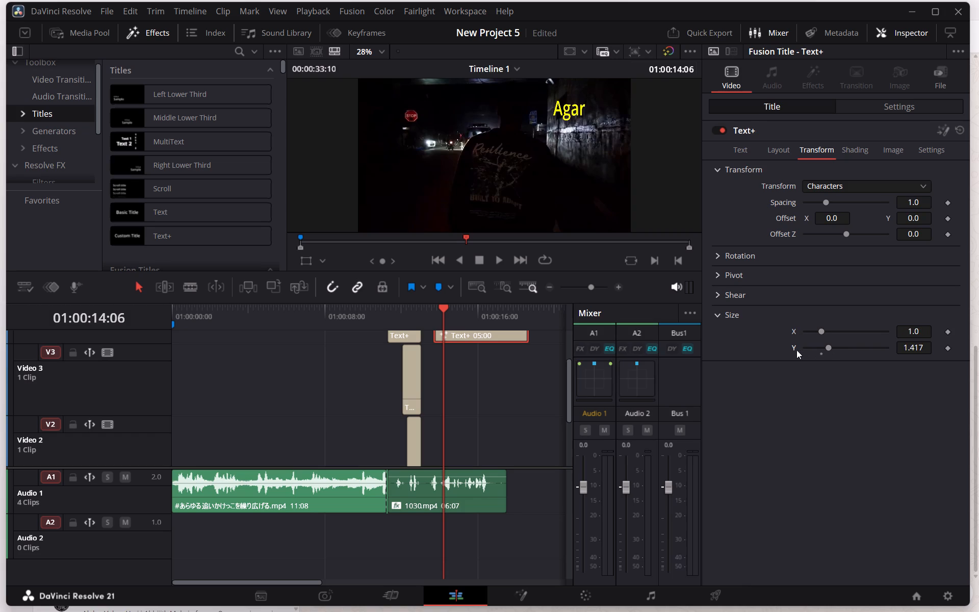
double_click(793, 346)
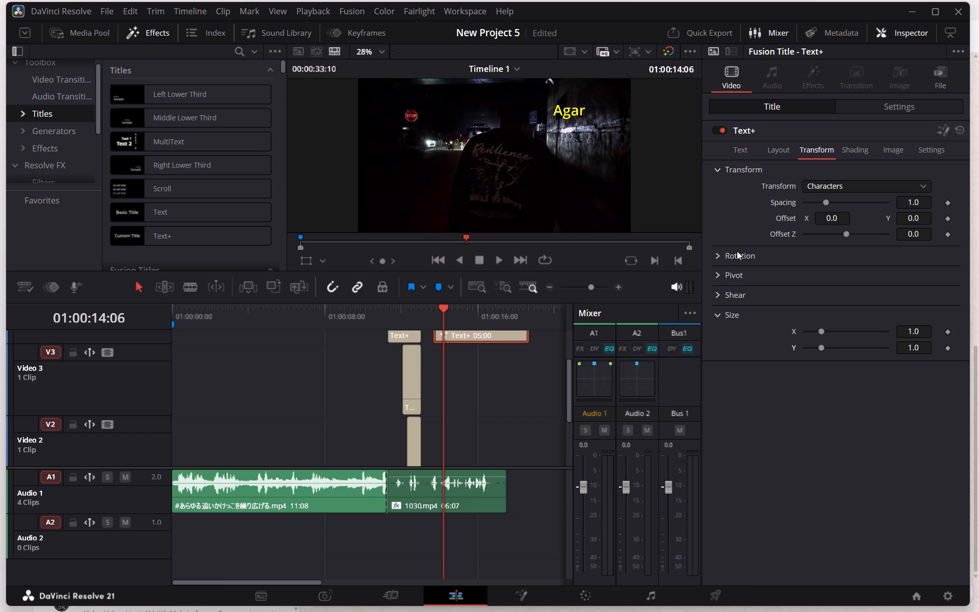
Enlarge the "Agar" title's text size to about 0.169.
left_click(744, 148)
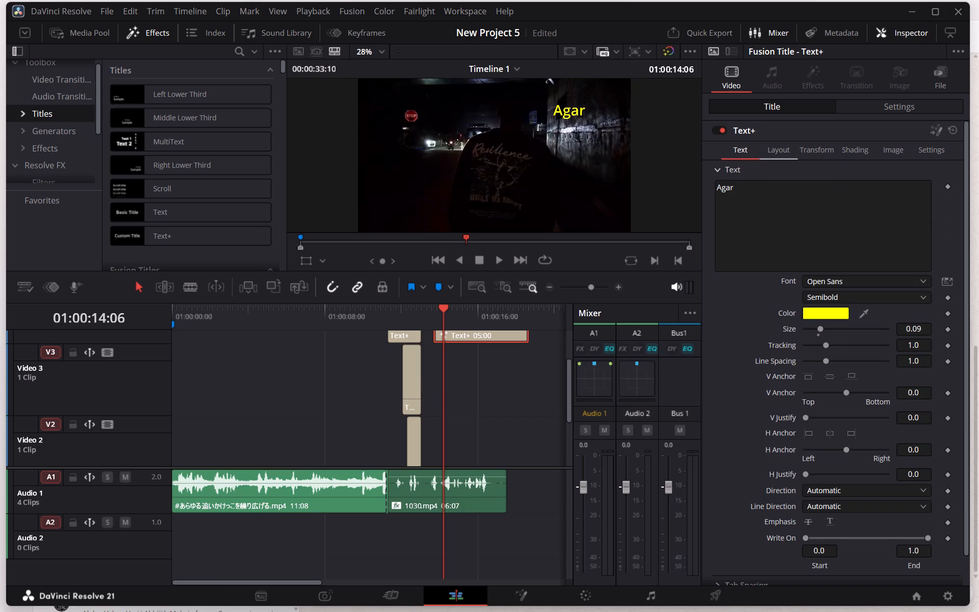
left_click_drag(821, 327, 830, 327)
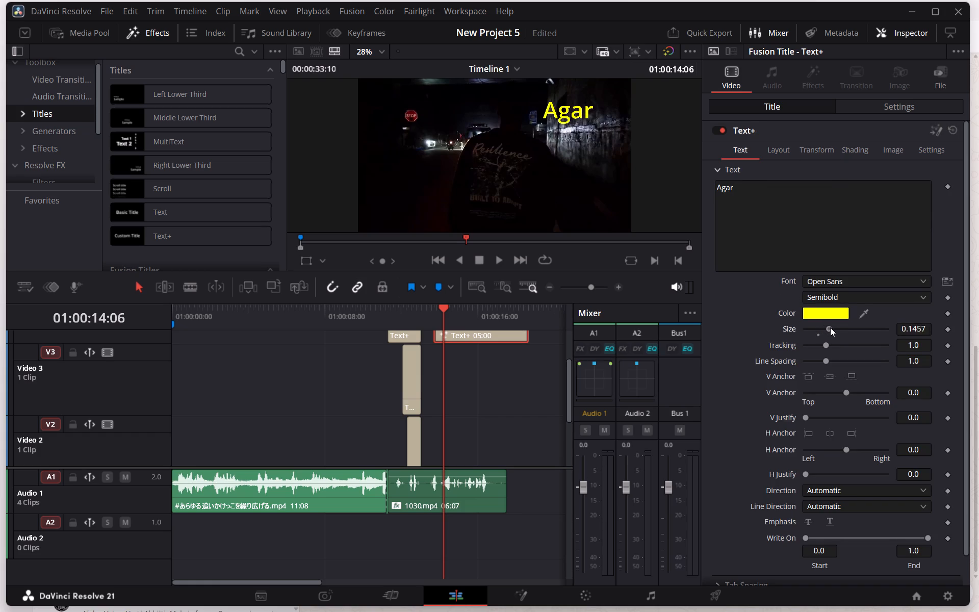
left_click_drag(830, 327, 835, 326)
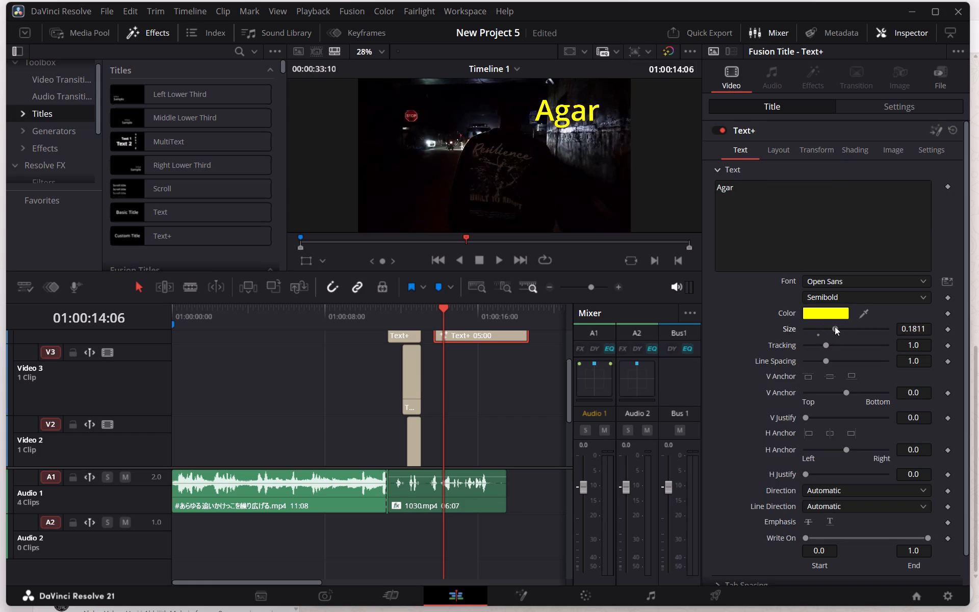
left_click_drag(835, 326, 834, 326)
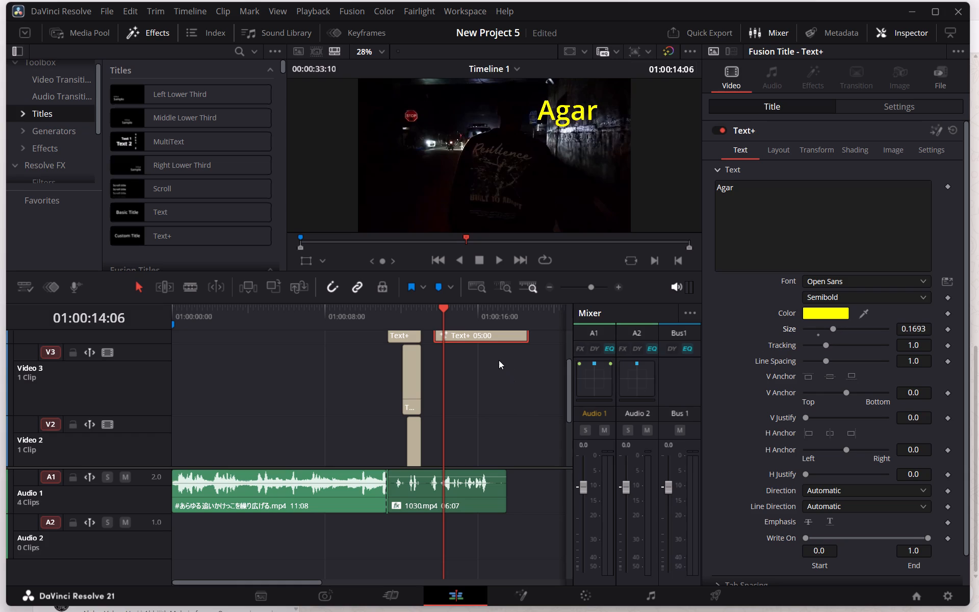
Add a new Text+ title on the Video 3 track below the "Agar" title, starting at the playhead at 01:00:14:06.
left_click(467, 387)
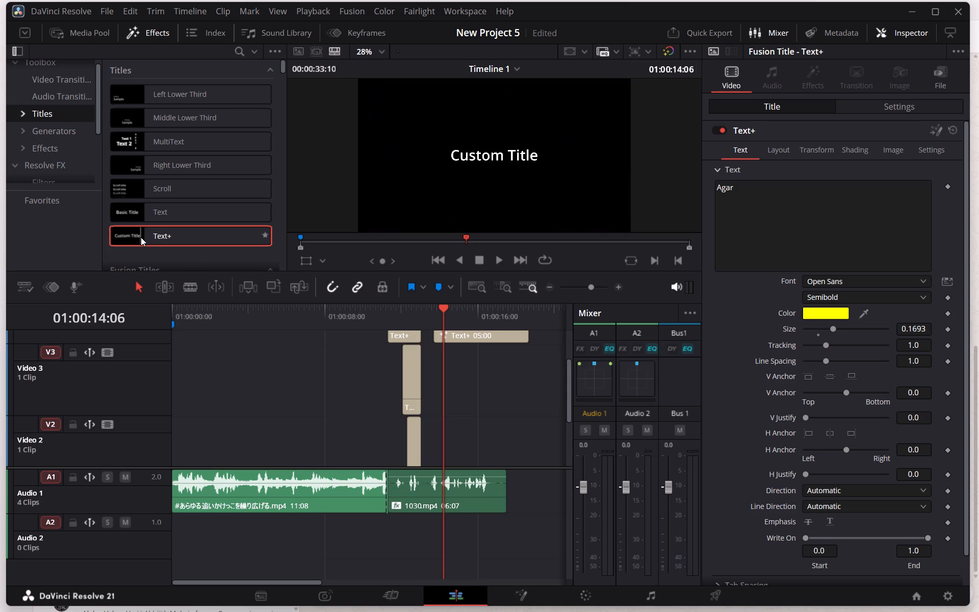
left_click_drag(141, 237, 446, 378)
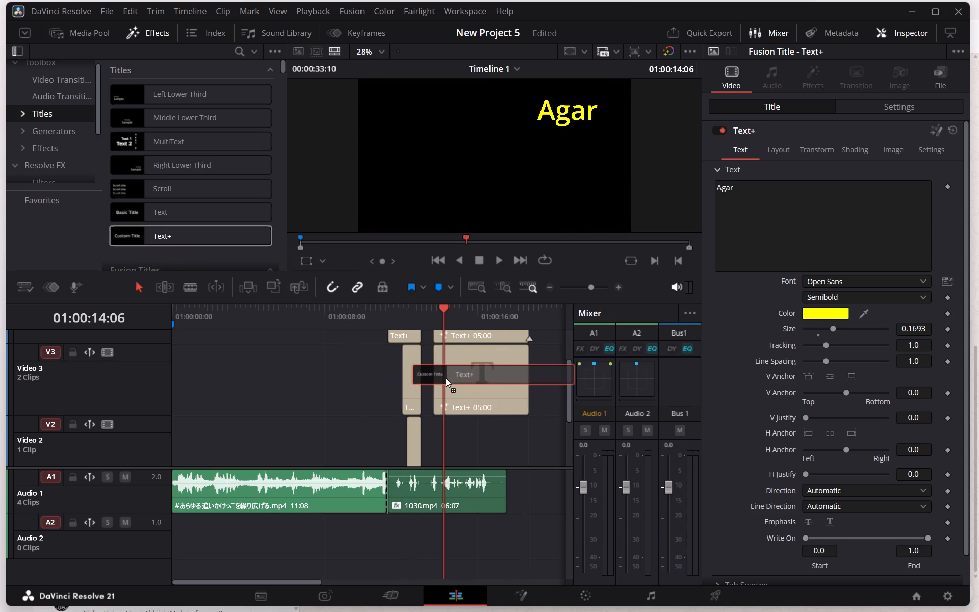
left_click_drag(446, 378, 442, 379)
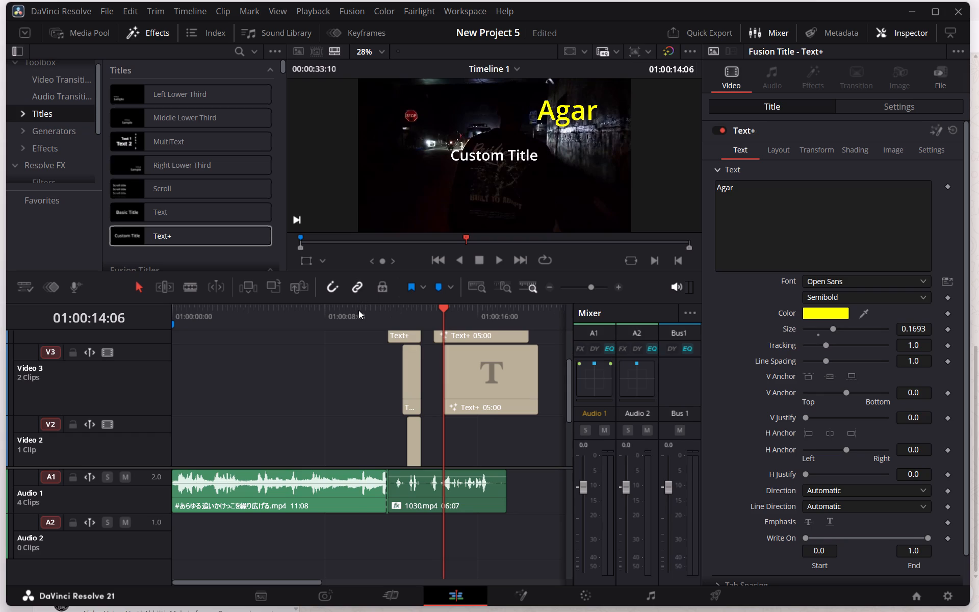
Play the timeline from before the second video clip and stop over the new title at 01:00:14:25.
left_click(358, 310)
key("space")
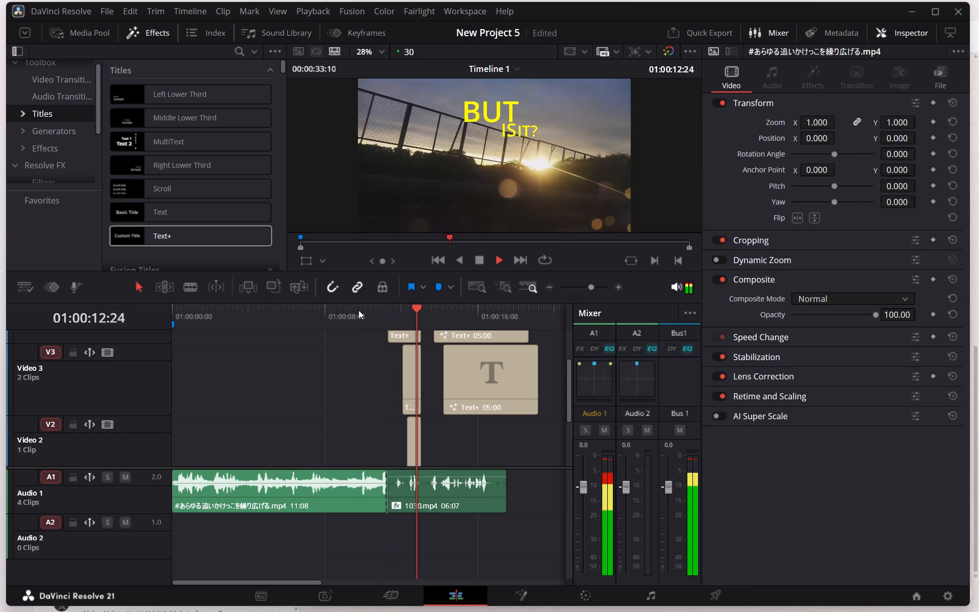
key("space")
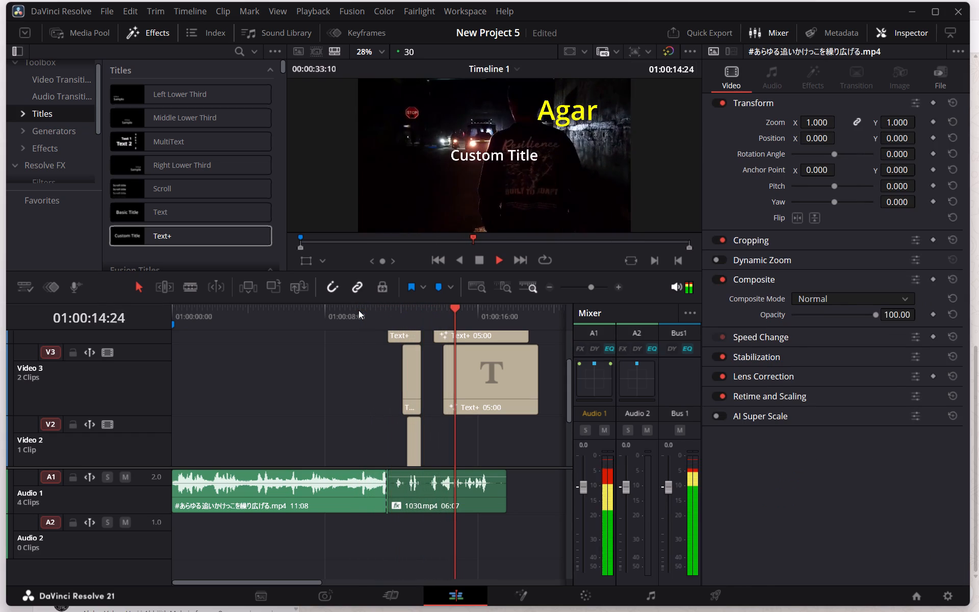
Replace the new Video 3 title's text with "Ant".
left_click(465, 376)
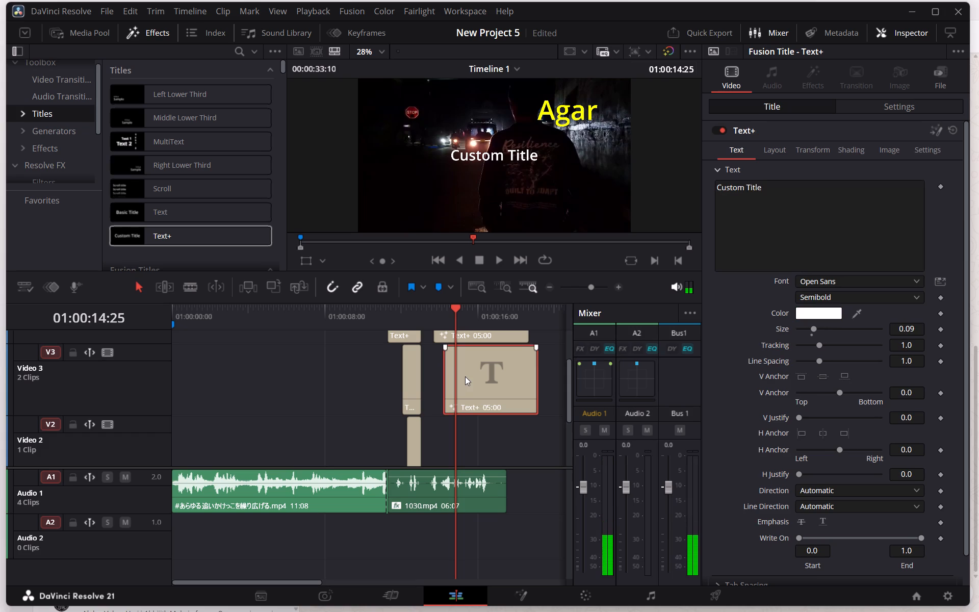
left_click(806, 204)
key("BackSpace")
key("BackSpace")
key("BackSpace")
key("BackSpace")
key("BackSpace")
key("BackSpace")
key("BackSpace")
key("BackSpace")
key("BackSpace")
key("BackSpace")
key("BackSpace")
key("BackSpace")
key("BackSpace")
key("BackSpace")
key("BackSpace")
key("BackSpace")
key("BackSpace")
key("BackSpace")
key("BackSpace")
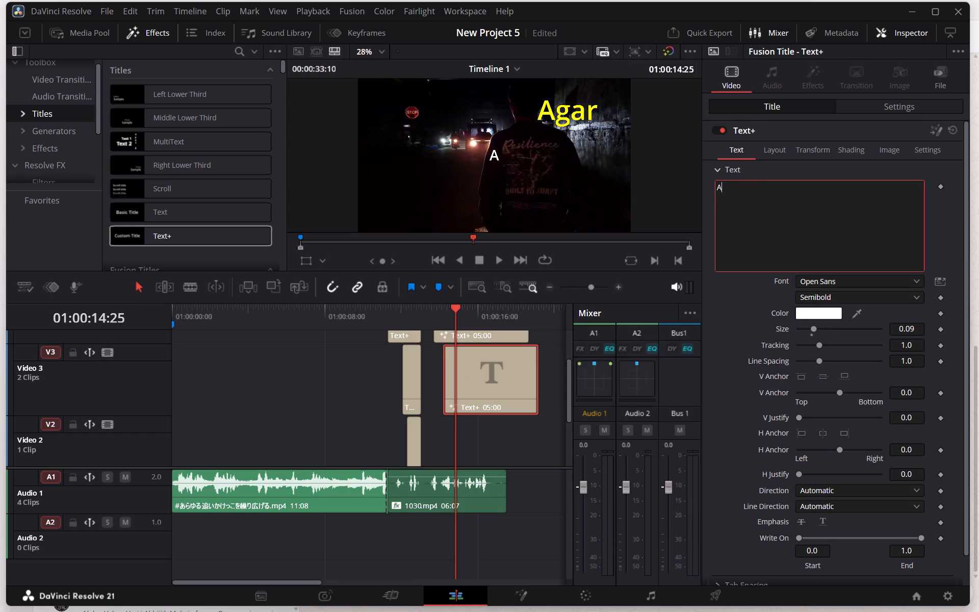
type("nt")
key("space")
Check the text settings of the "Agar" and "IS" titles, and enlarge the "Ant" title's text size to about 0.142.
left_click(580, 113)
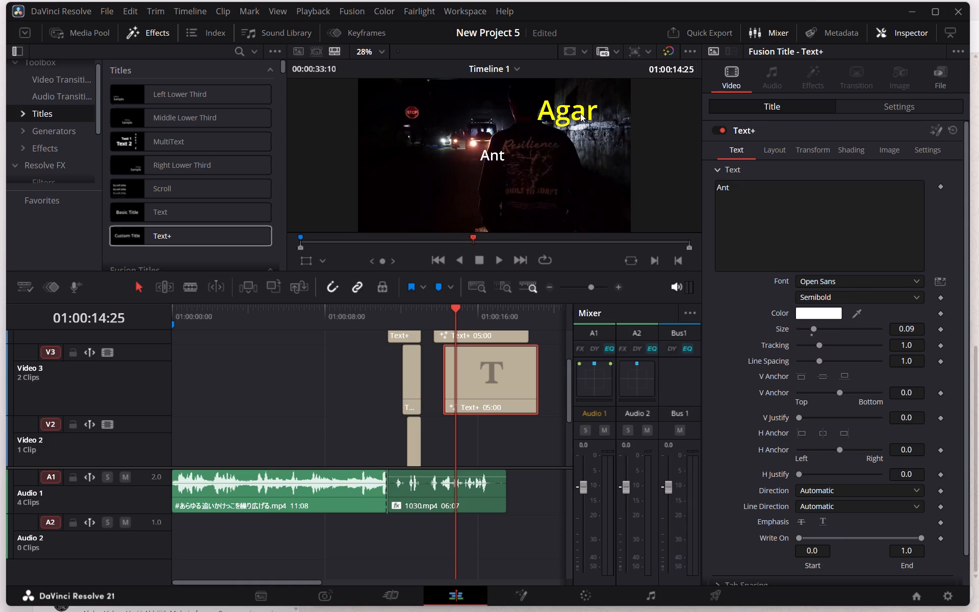
left_click(513, 335)
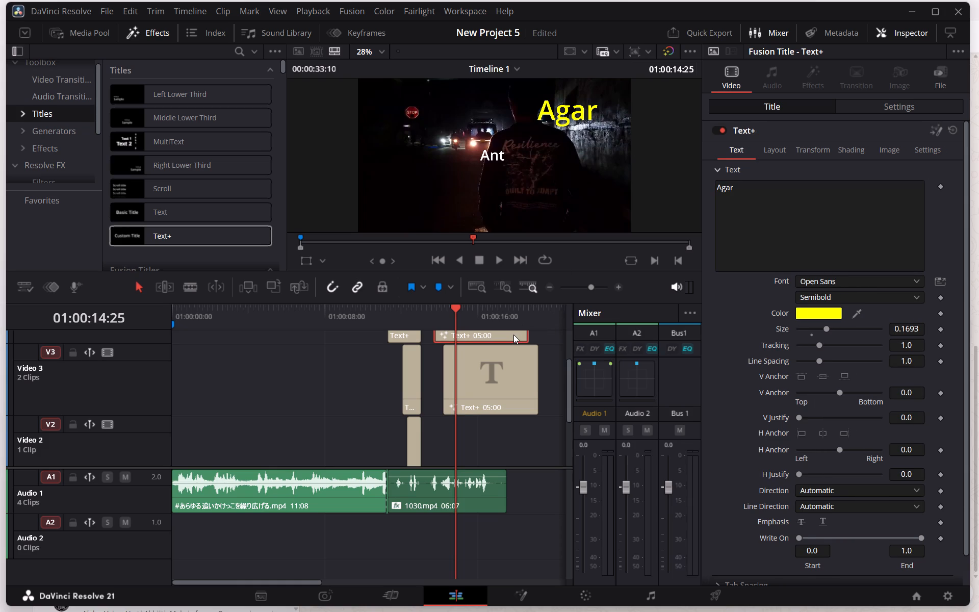
left_click(407, 337)
left_click(415, 365)
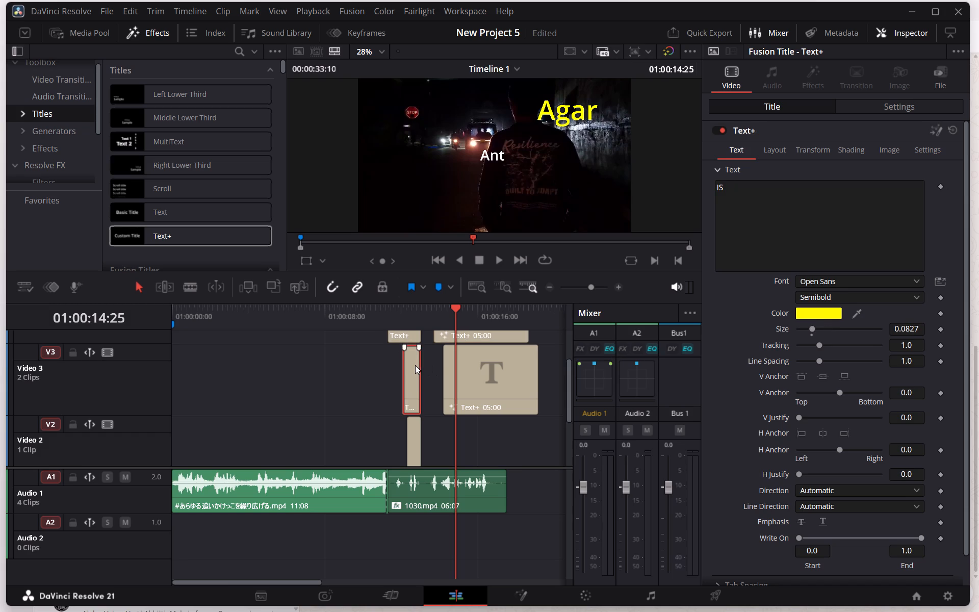
left_click(505, 338)
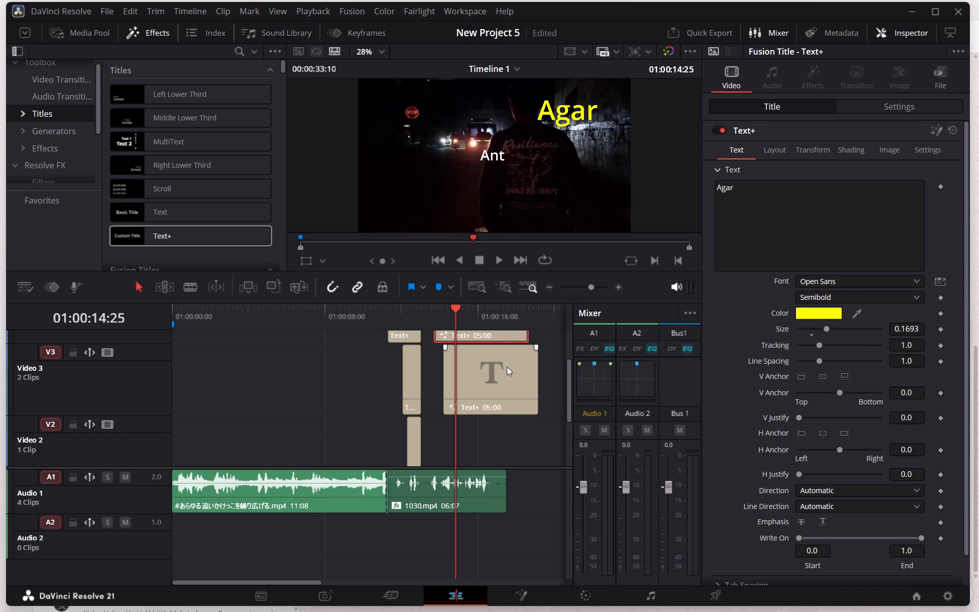
left_click(507, 367)
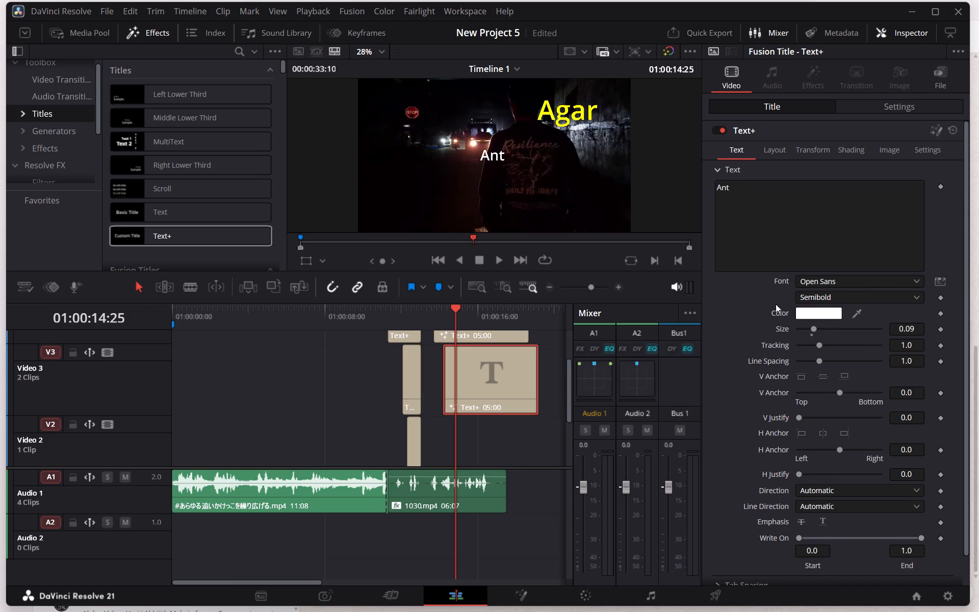
left_click_drag(812, 329, 867, 327)
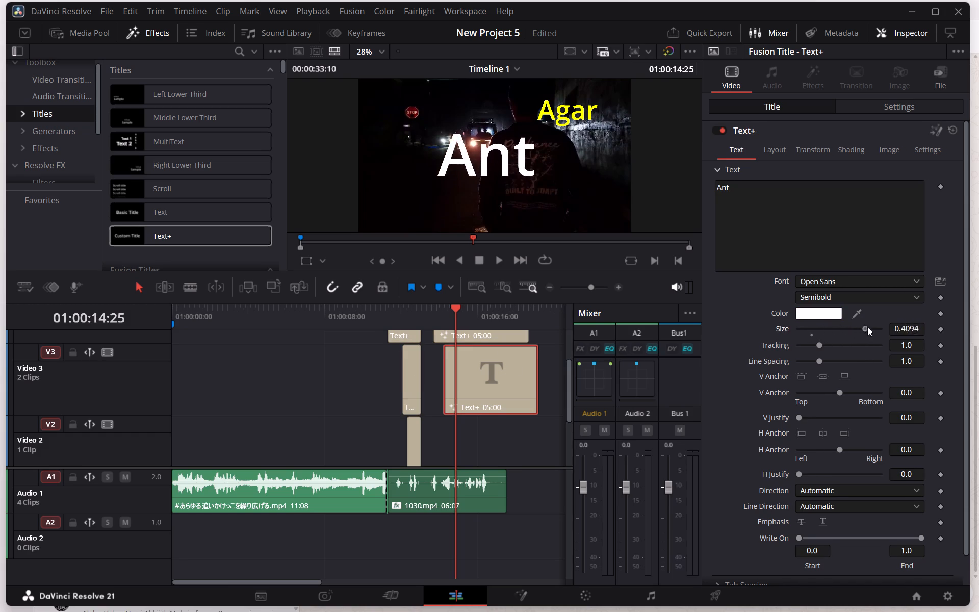
left_click_drag(867, 327, 836, 335)
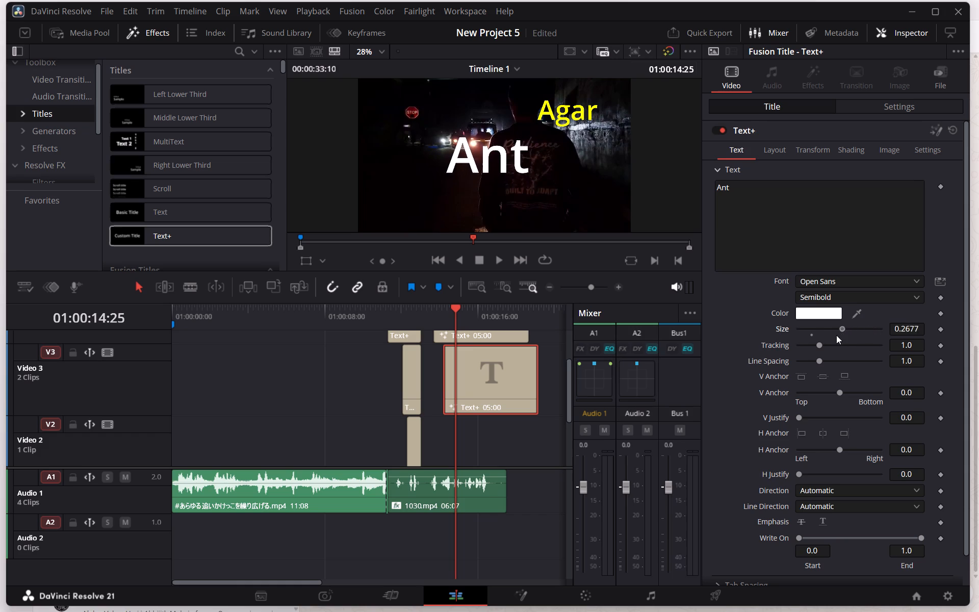
left_click_drag(836, 335, 821, 334)
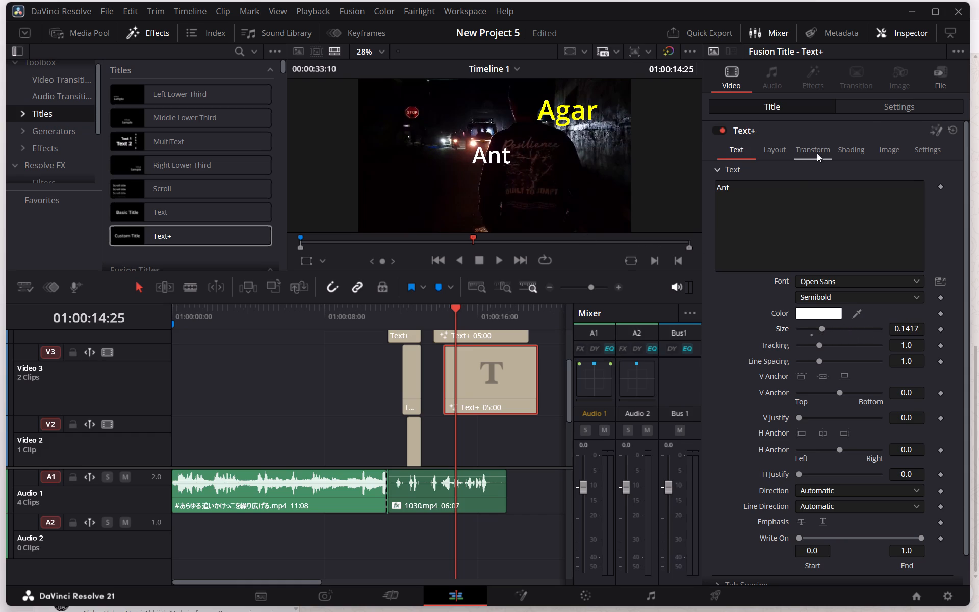
Position the "Ant" title just below the yellow "Agar" text, at X 664 and Y 152.
left_click(867, 101)
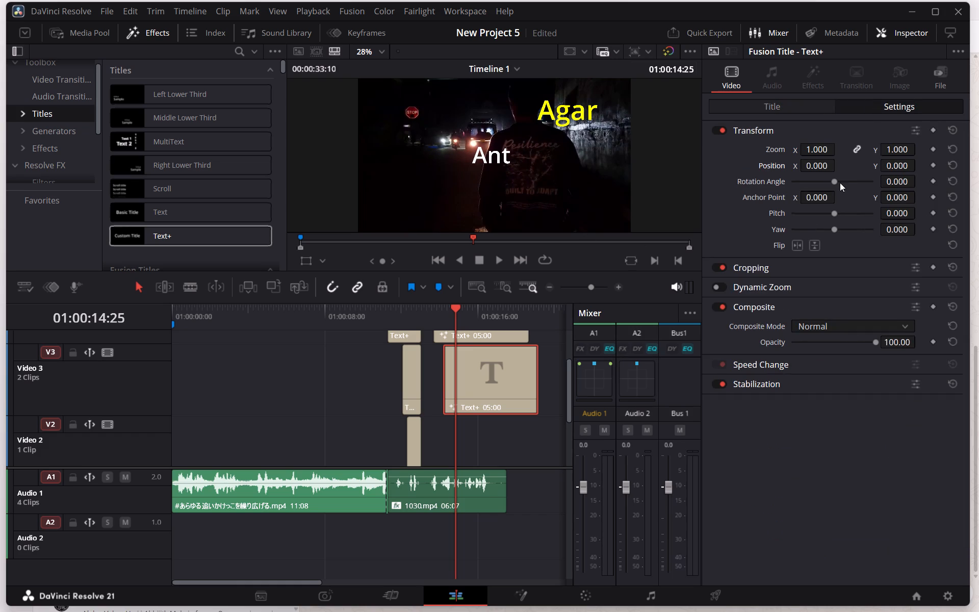
left_click_drag(811, 169, 829, 166)
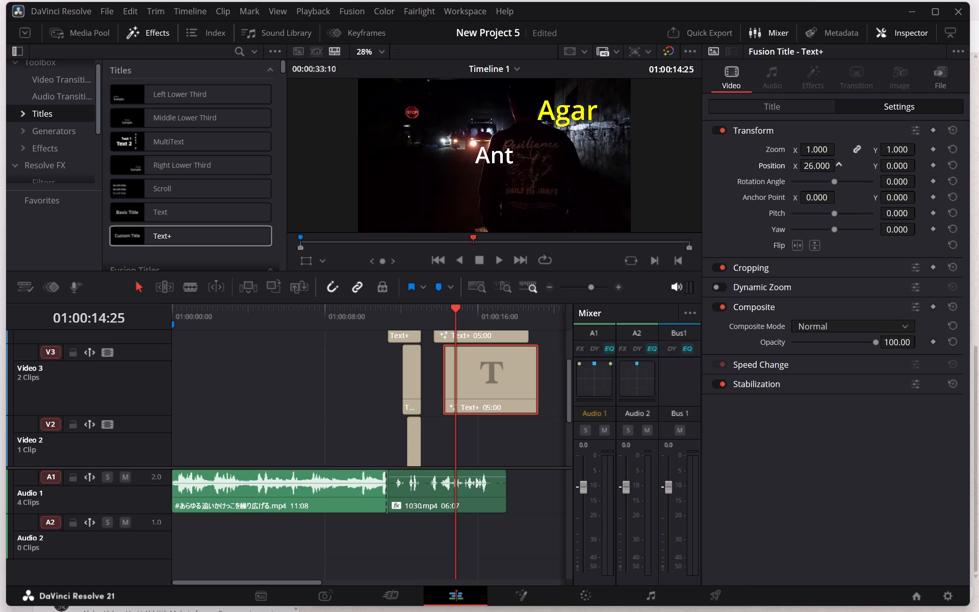
left_click_drag(829, 166, 508, 305)
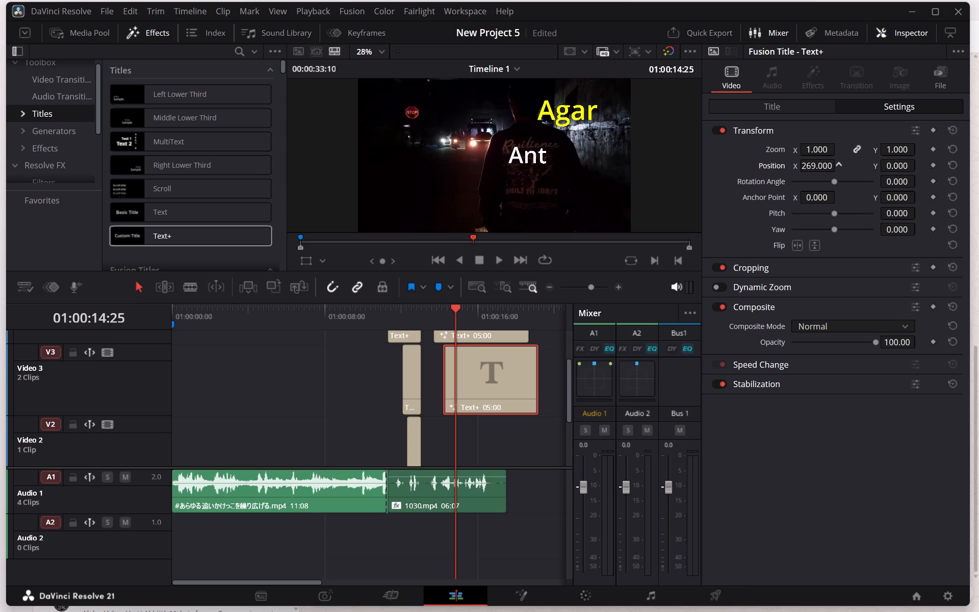
left_click_drag(508, 305, 676, 305)
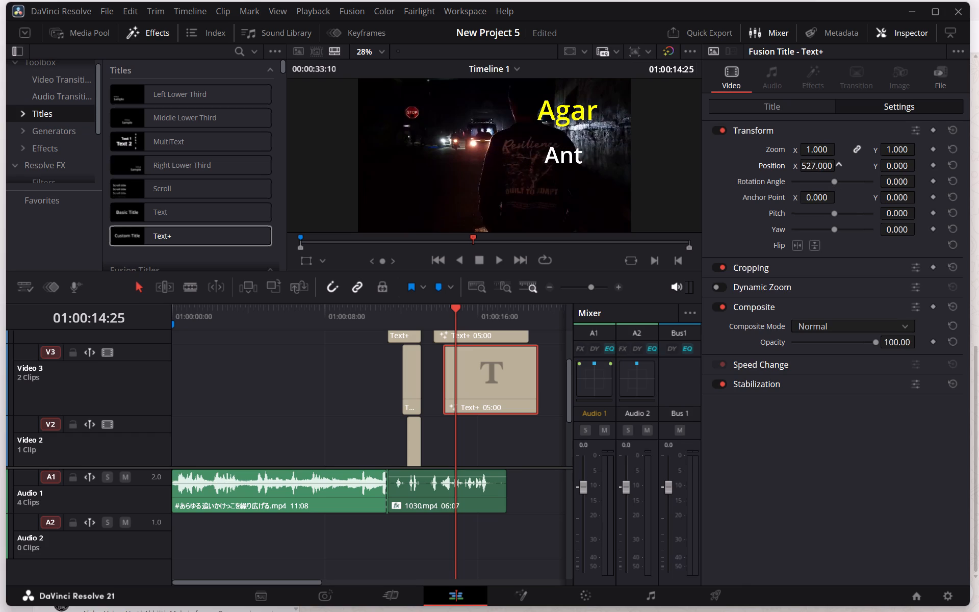
left_click_drag(676, 305, 701, 305)
left_click_drag(882, 165, 893, 165)
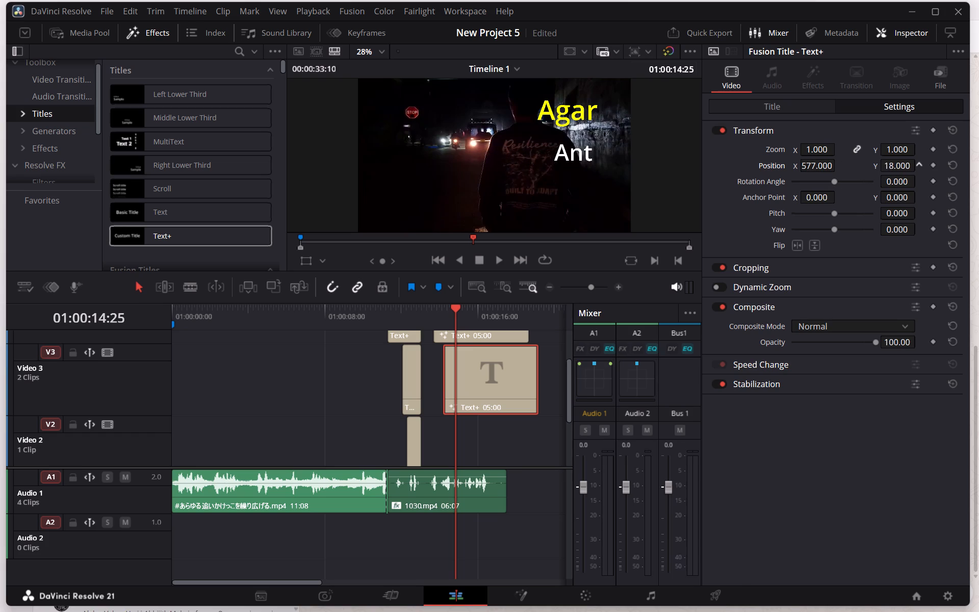
left_click_drag(893, 165, 496, 305)
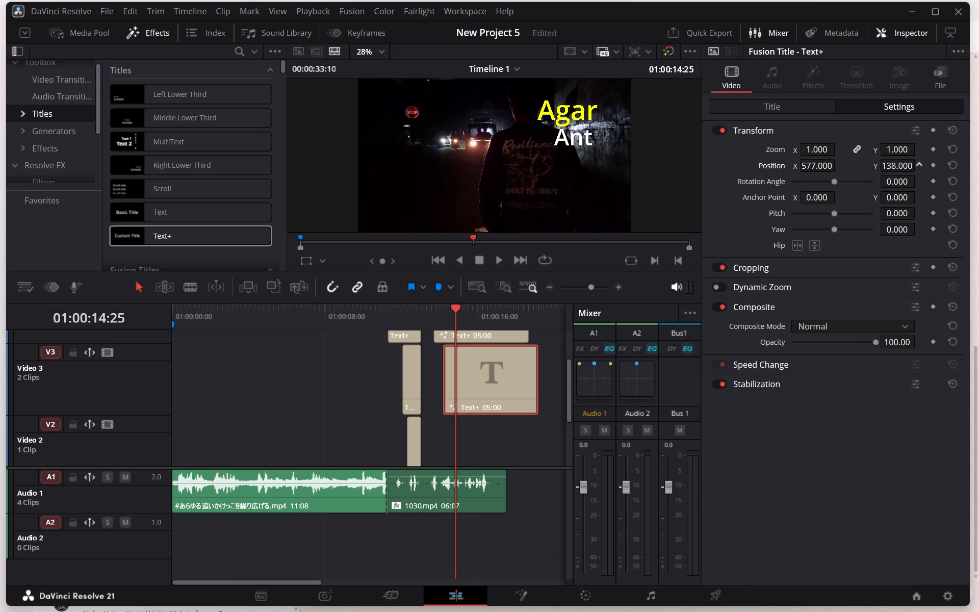
left_click_drag(496, 305, 501, 305)
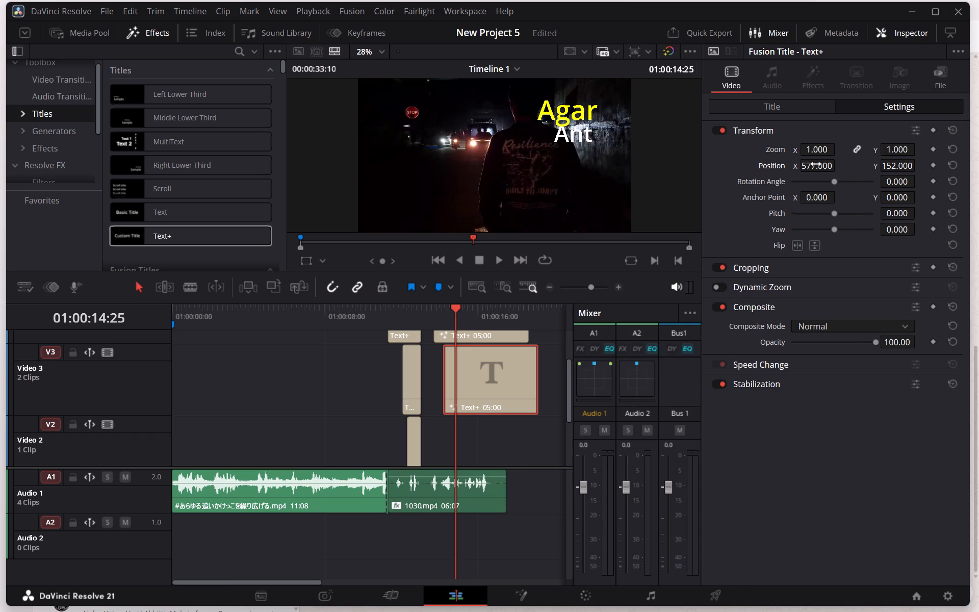
left_click_drag(826, 166, 844, 163)
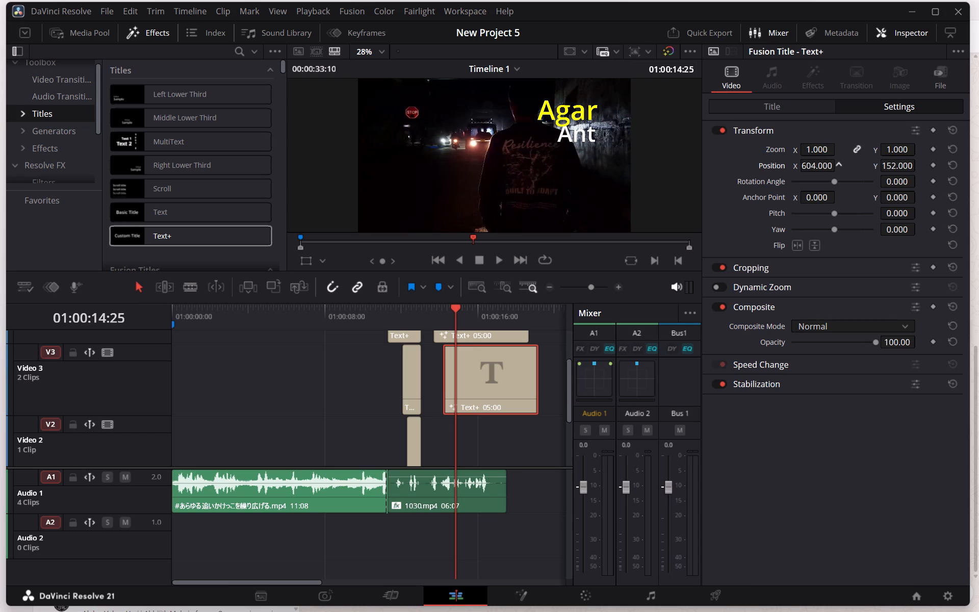
left_click_drag(844, 163, 870, 154)
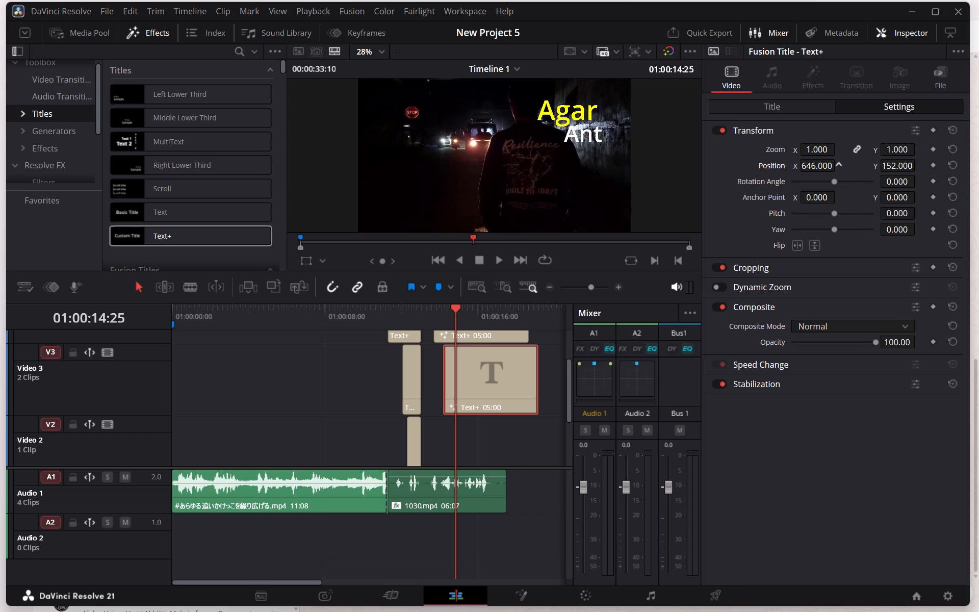
left_click_drag(870, 154, 881, 149)
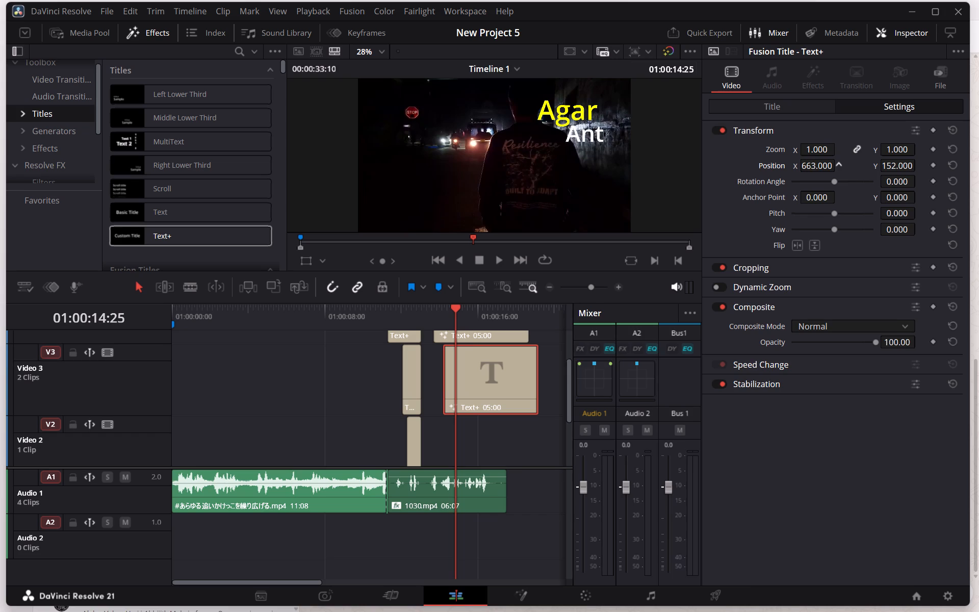
left_click_drag(881, 149, 882, 149)
Trim the end of the "Ant" title to a 04:15 duration, in line with the end of the "Agar" title.
left_click_drag(538, 376, 531, 376)
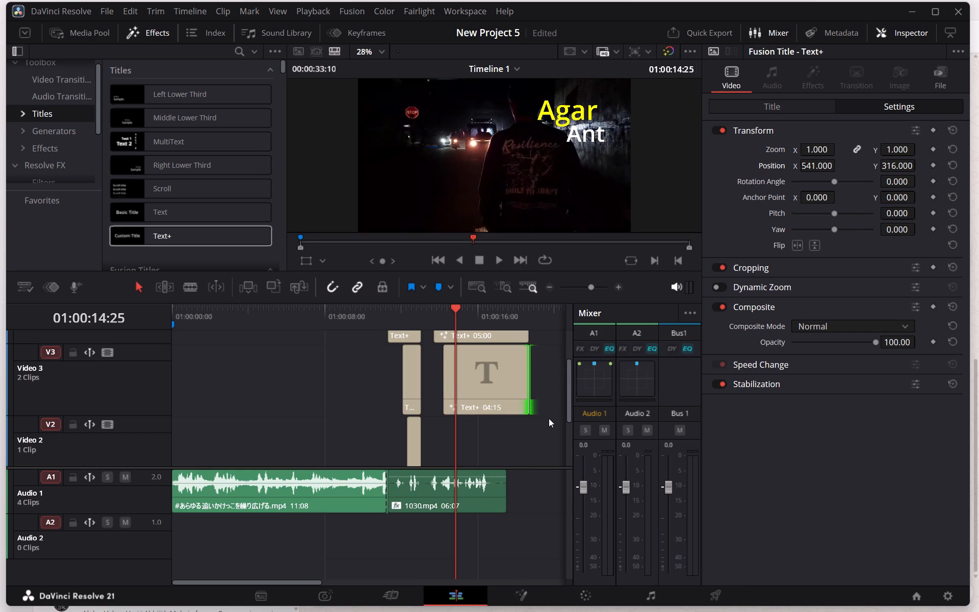
Shift both titles up one track, "Agar" to Video 5 and "Ant" to Video 4, keeping their start times.
scroll(549, 418, "up", 1)
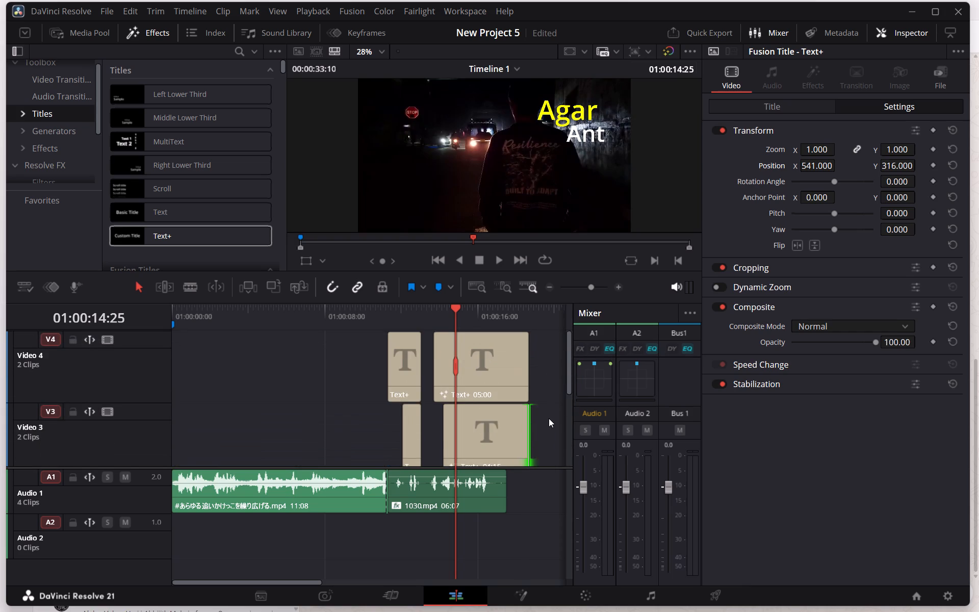
left_click_drag(507, 367, 507, 345)
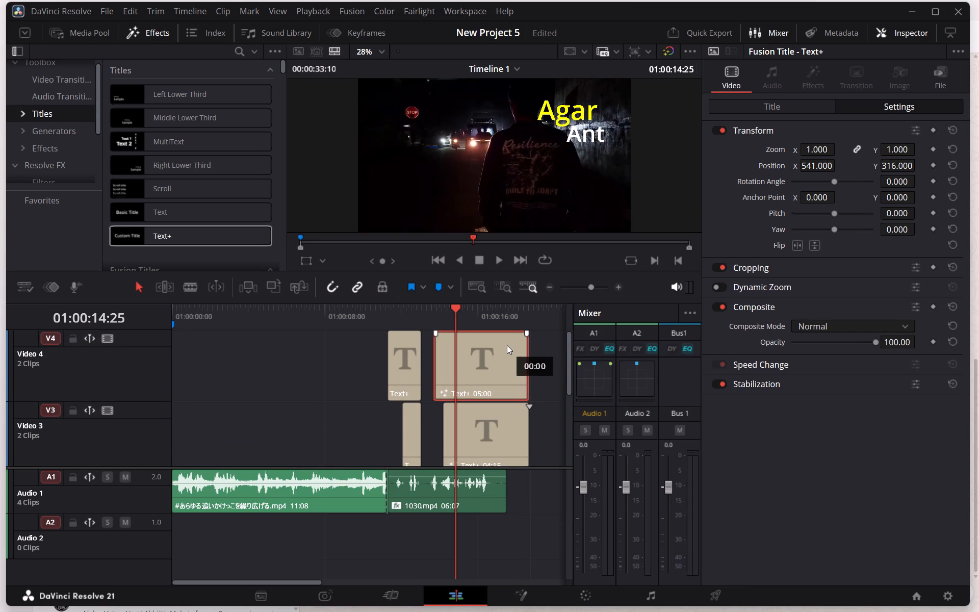
left_click_drag(507, 345, 507, 339)
left_click_drag(507, 339, 507, 318)
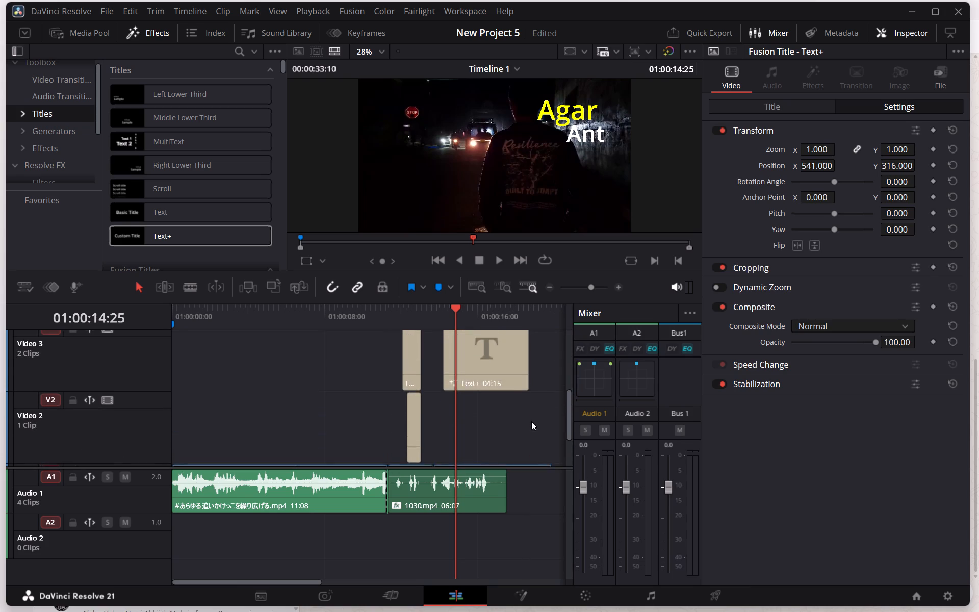
left_click_drag(509, 423, 507, 399)
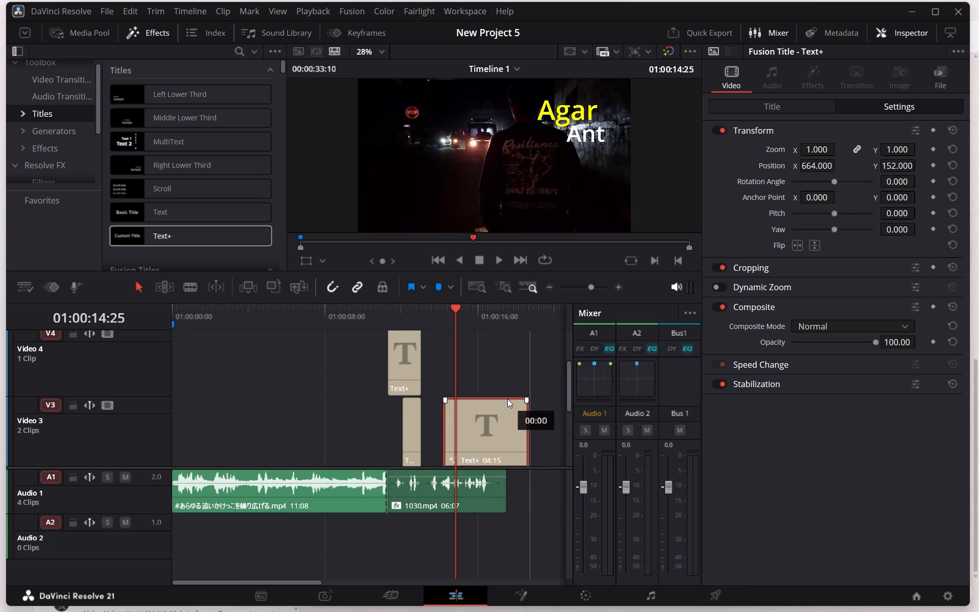
left_click_drag(507, 399, 505, 383)
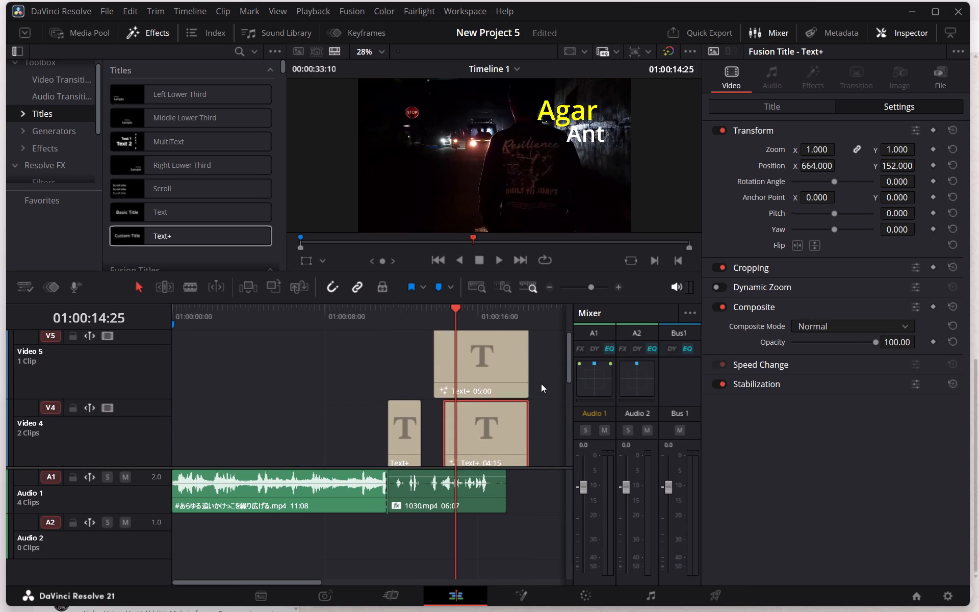
Play the timeline up to 01:00:14:28 and add a new Text+ title on Video 3 starting at that frame.
left_click(354, 313)
key("space")
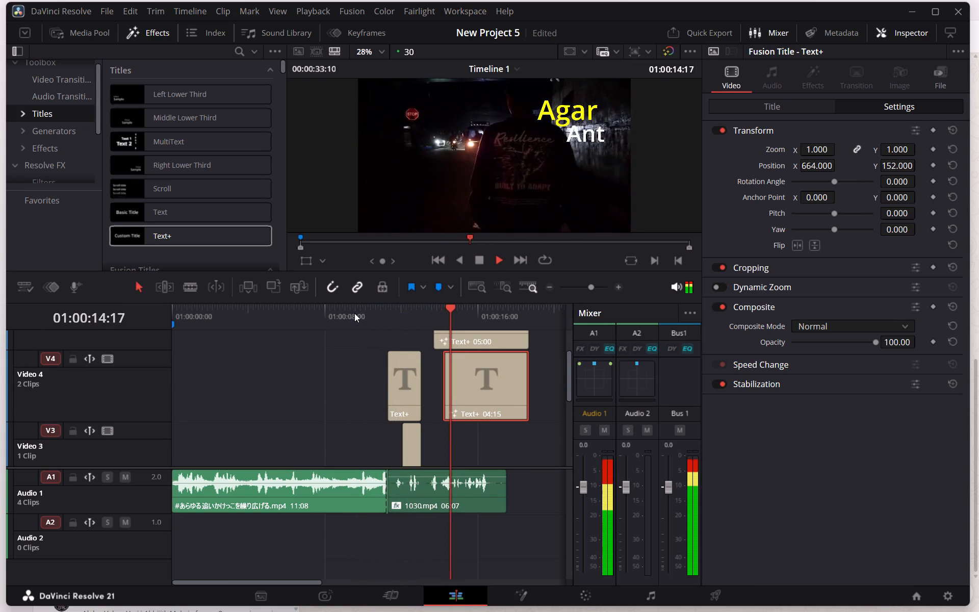
key("space")
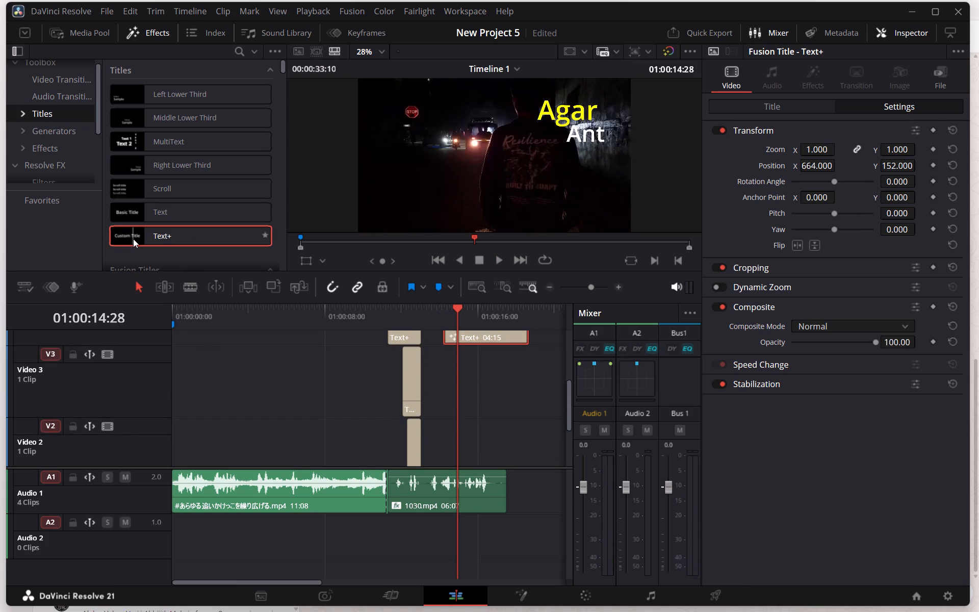
left_click_drag(133, 239, 444, 394)
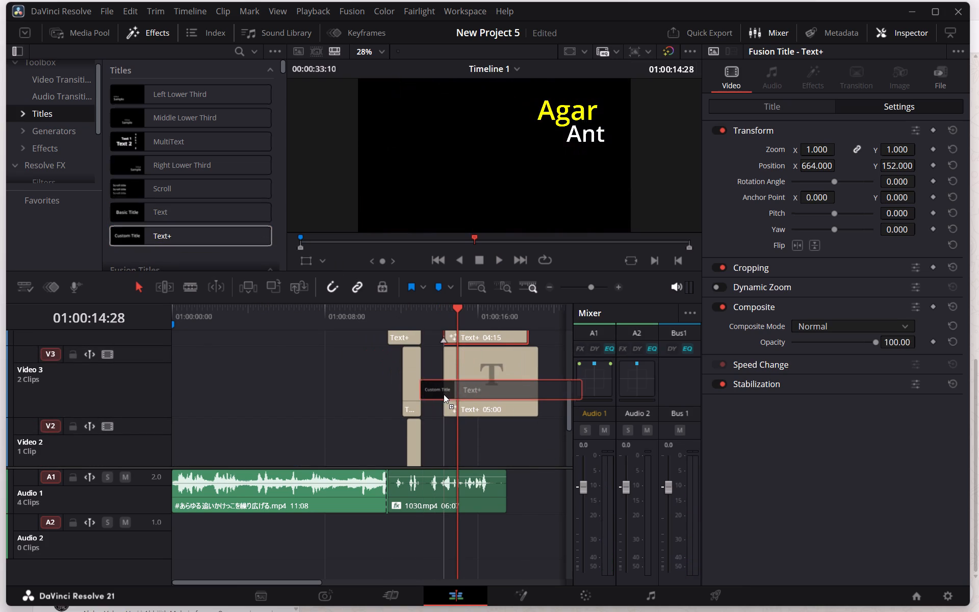
left_click_drag(444, 394, 452, 395)
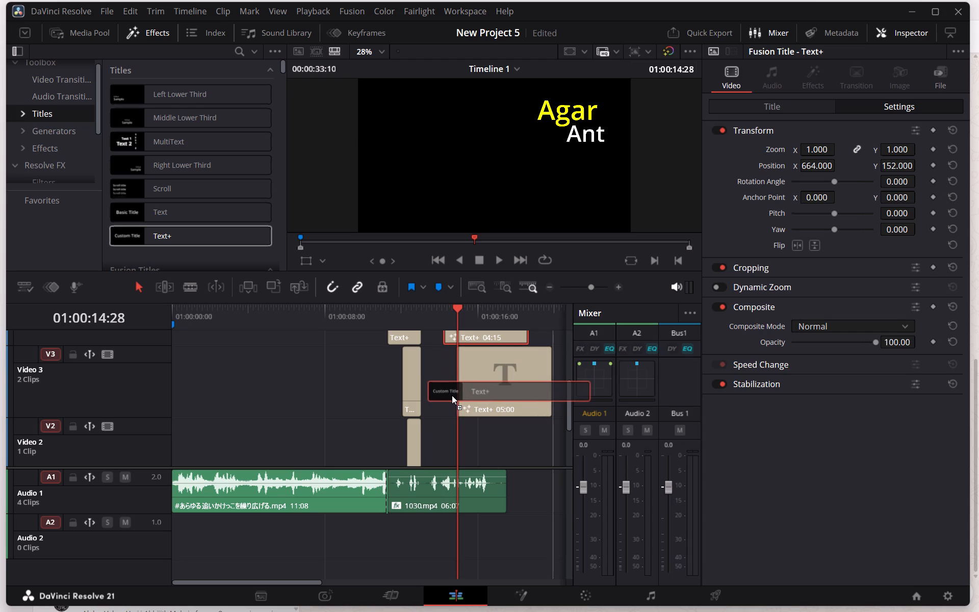
left_click_drag(452, 395, 451, 395)
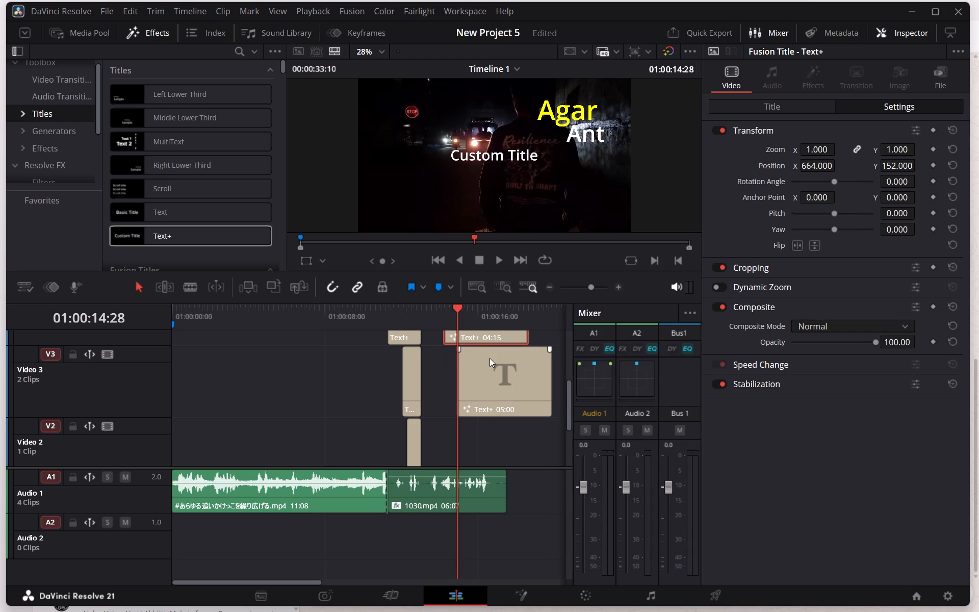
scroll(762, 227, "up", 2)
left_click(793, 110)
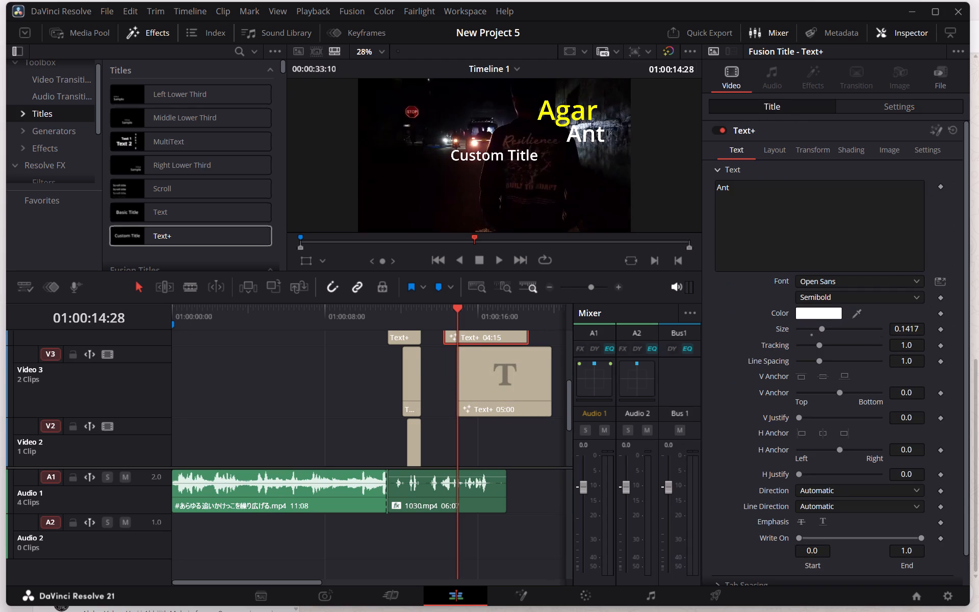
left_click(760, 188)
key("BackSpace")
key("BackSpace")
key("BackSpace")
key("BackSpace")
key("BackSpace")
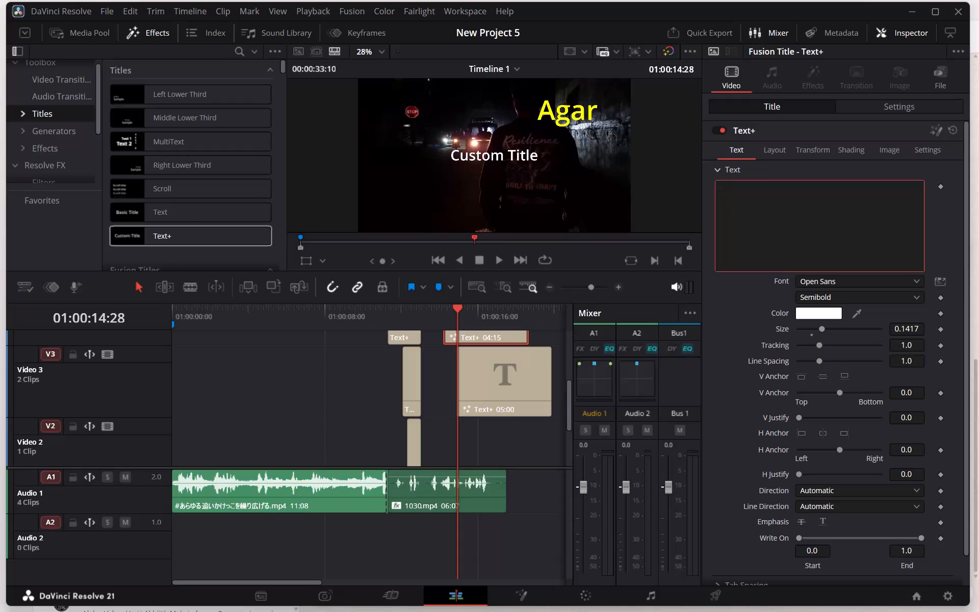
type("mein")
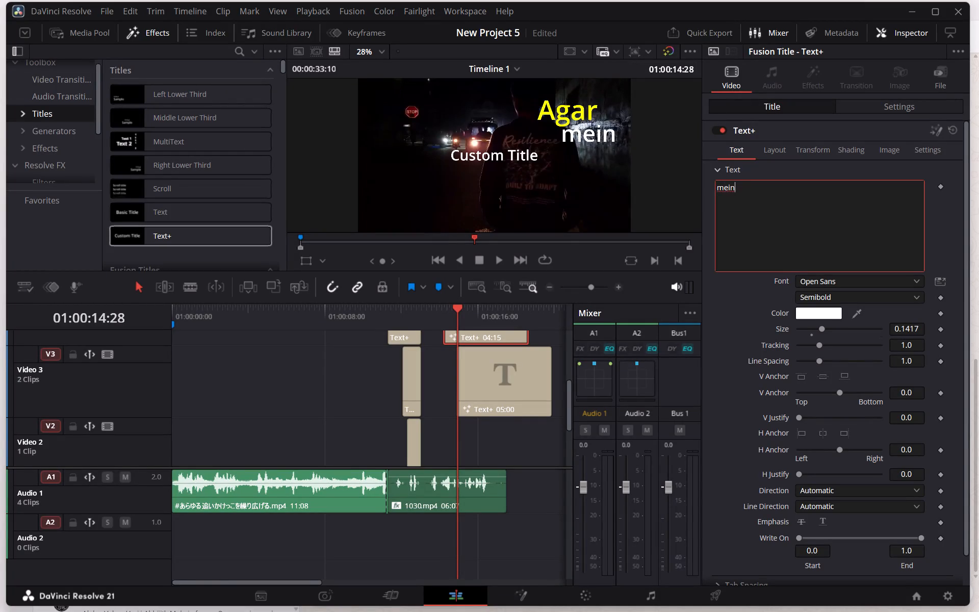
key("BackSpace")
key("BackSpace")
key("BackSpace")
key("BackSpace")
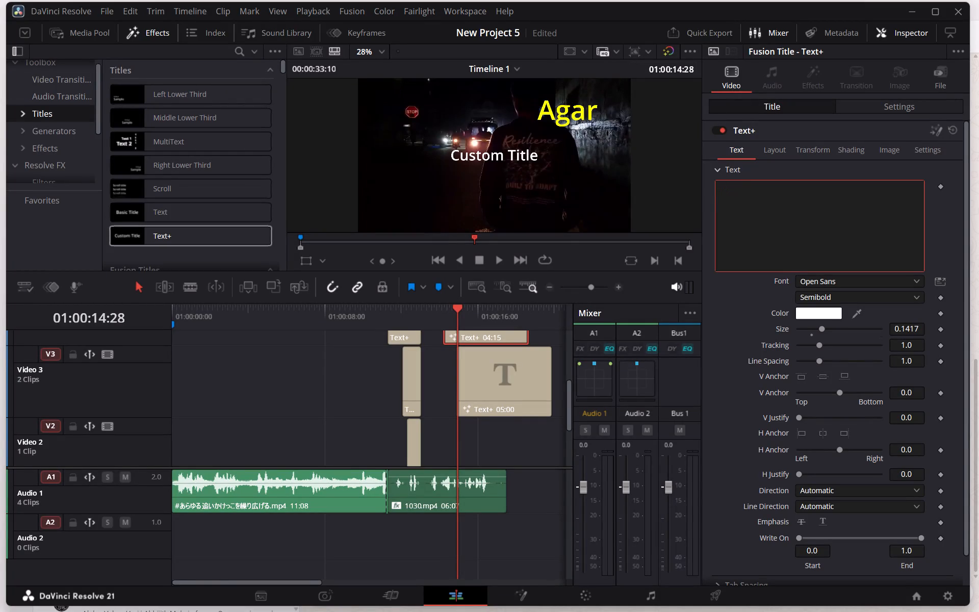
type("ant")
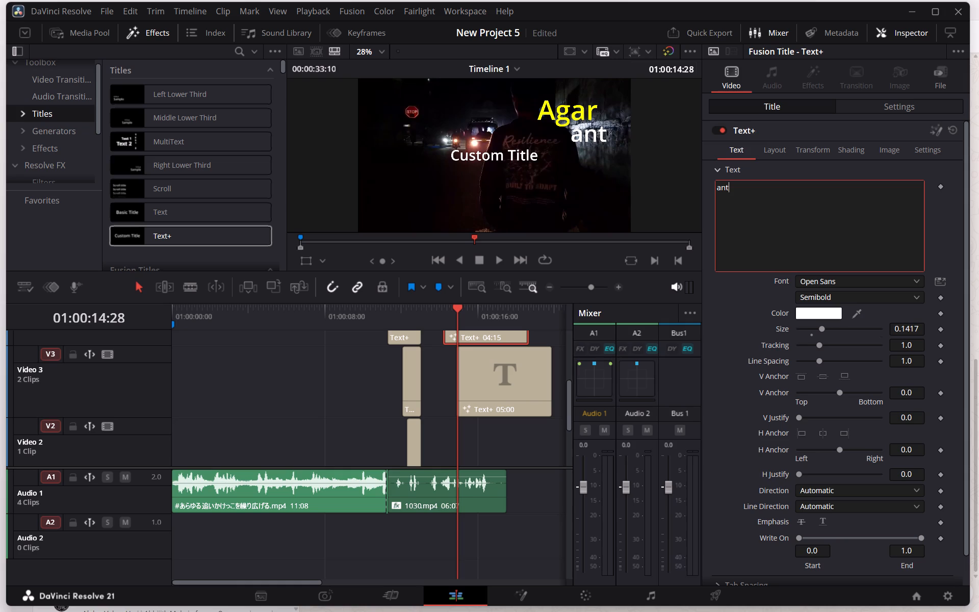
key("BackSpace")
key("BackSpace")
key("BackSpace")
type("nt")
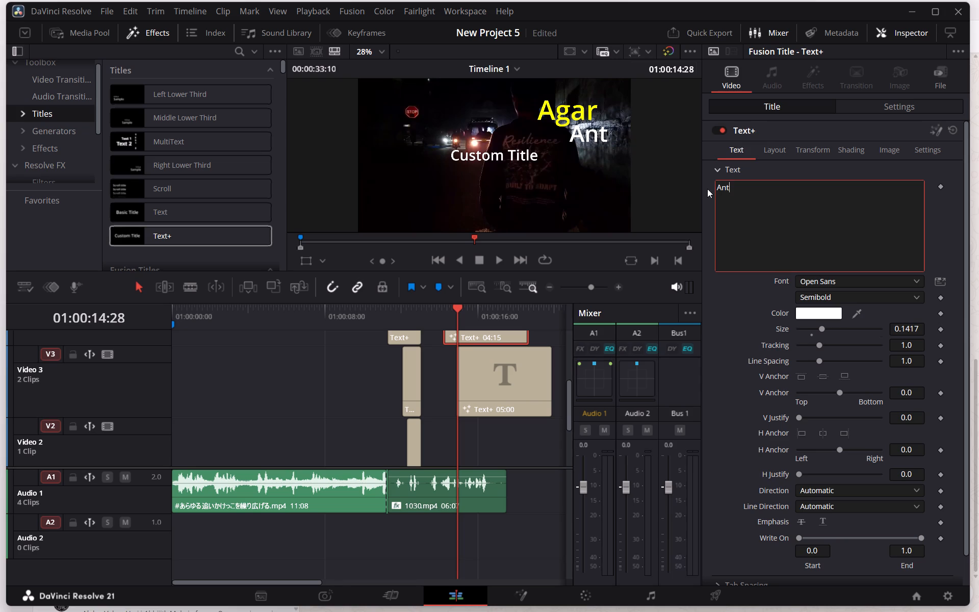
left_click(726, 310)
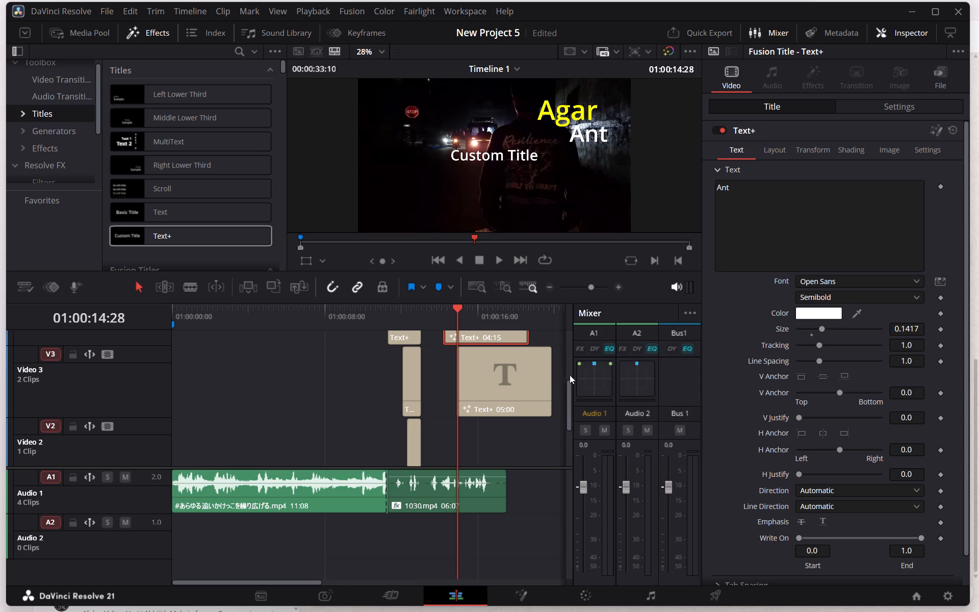
Replace the text of the new Video 3 title with "mein".
left_click(541, 384)
left_click(783, 222)
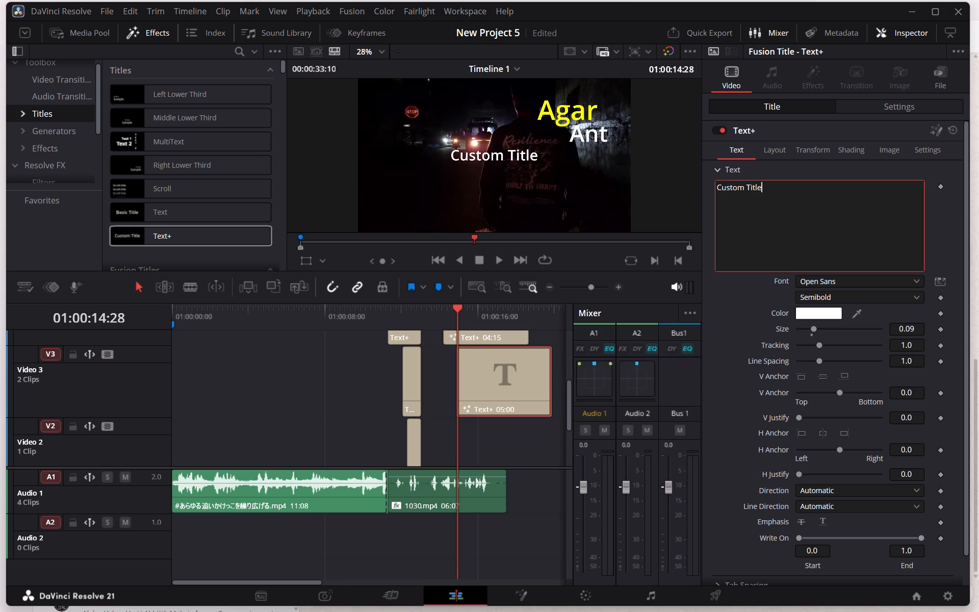
key("BackSpace")
key("BackSpace")
key("BackSpace")
key("BackSpace")
key("BackSpace")
key("BackSpace")
key("BackSpace")
key("BackSpace")
key("BackSpace")
key("BackSpace")
key("BackSpace")
key("BackSpace")
key("BackSpace")
key("BackSpace")
key("BackSpace")
key("BackSpace")
key("BackSpace")
key("BackSpace")
key("BackSpace")
key("BackSpace")
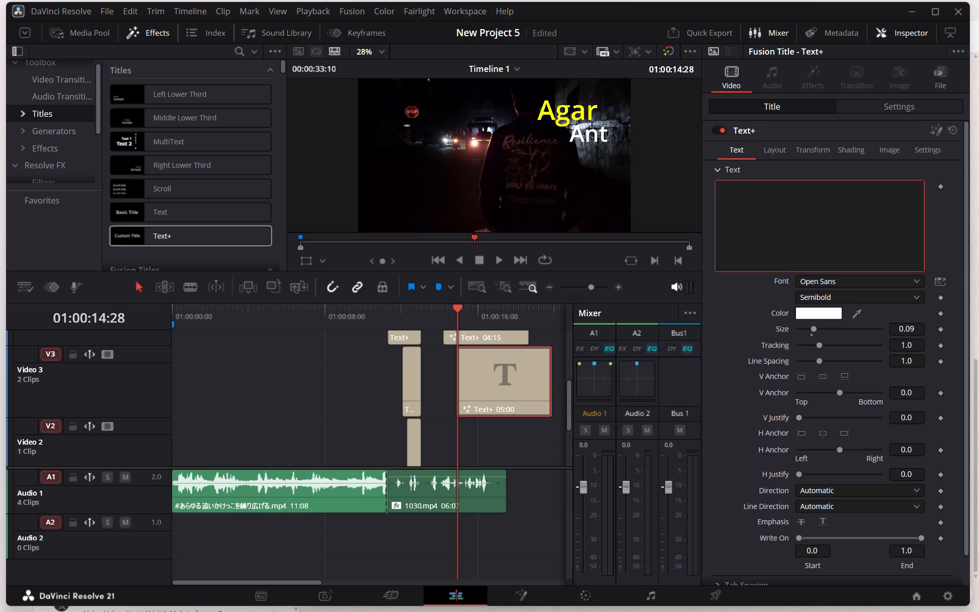
type("mein")
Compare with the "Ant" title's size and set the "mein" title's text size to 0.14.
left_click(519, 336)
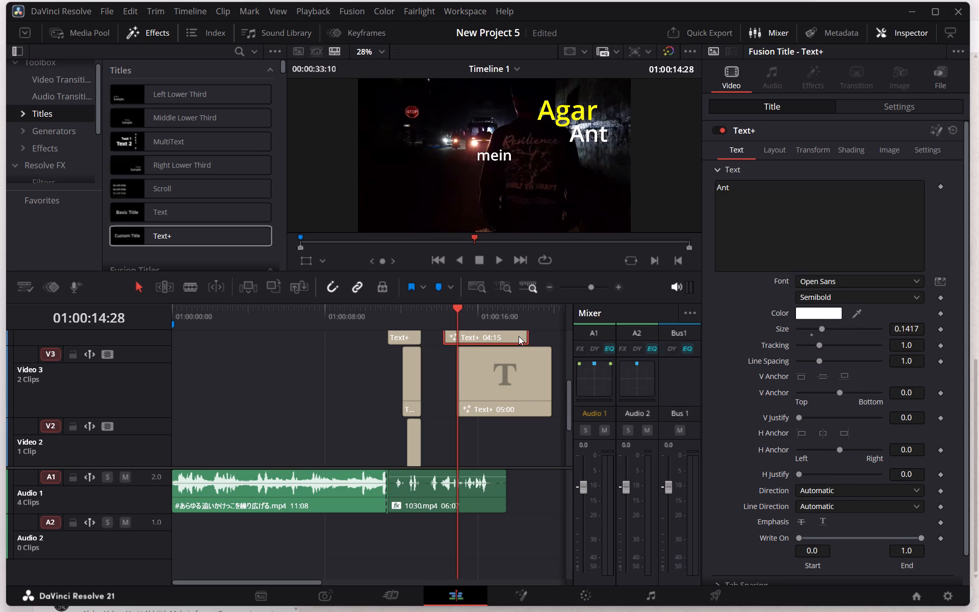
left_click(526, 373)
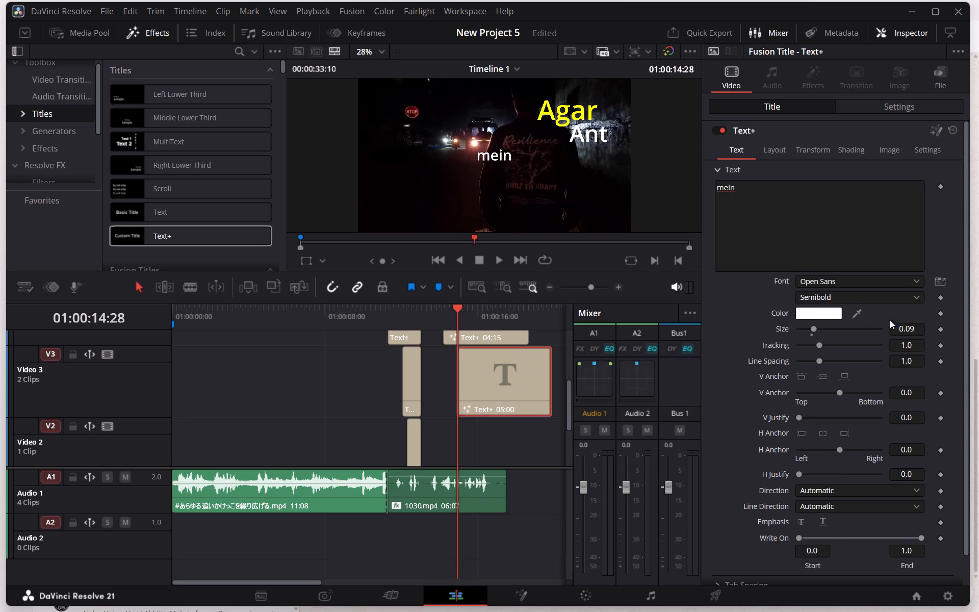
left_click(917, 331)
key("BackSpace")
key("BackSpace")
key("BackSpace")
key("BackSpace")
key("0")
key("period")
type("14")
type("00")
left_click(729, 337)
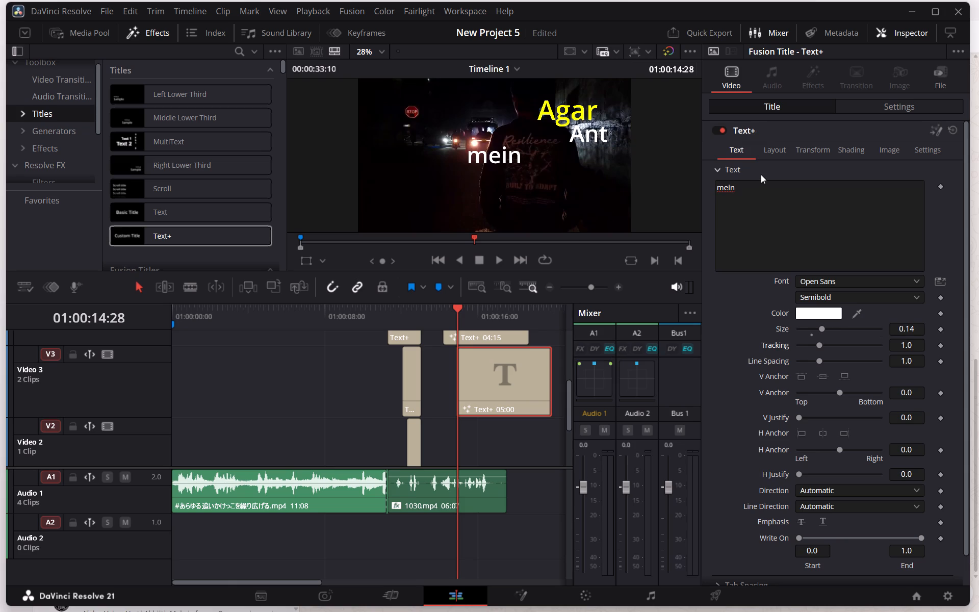
Reduce the "mein" title's text size to about 0.10.
left_click(916, 331)
left_click_drag(822, 328, 821, 328)
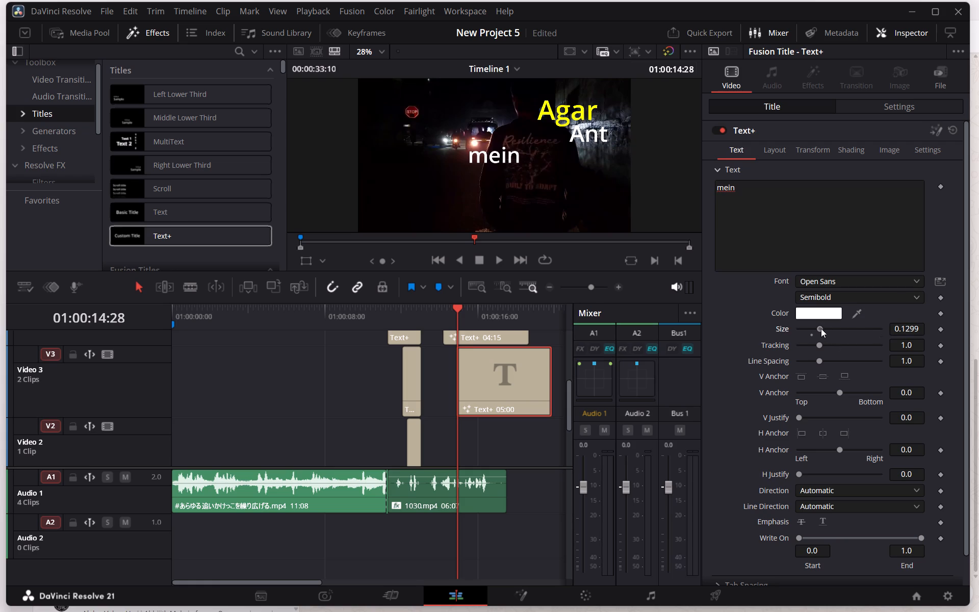
left_click_drag(821, 328, 816, 328)
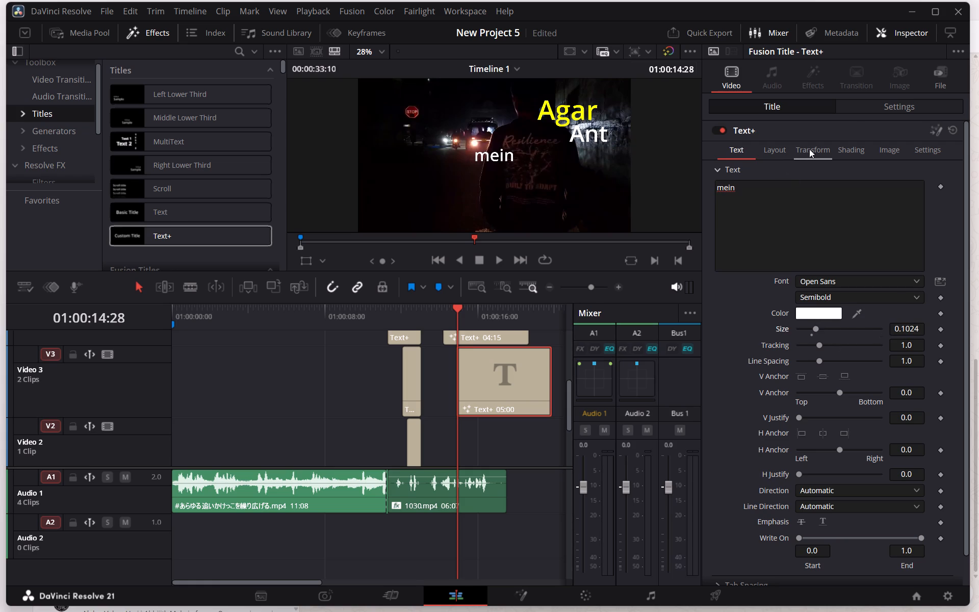
Position the "mein" title at X 376 and Y 140, directly beside "Ant" and below "Agar".
left_click(897, 110)
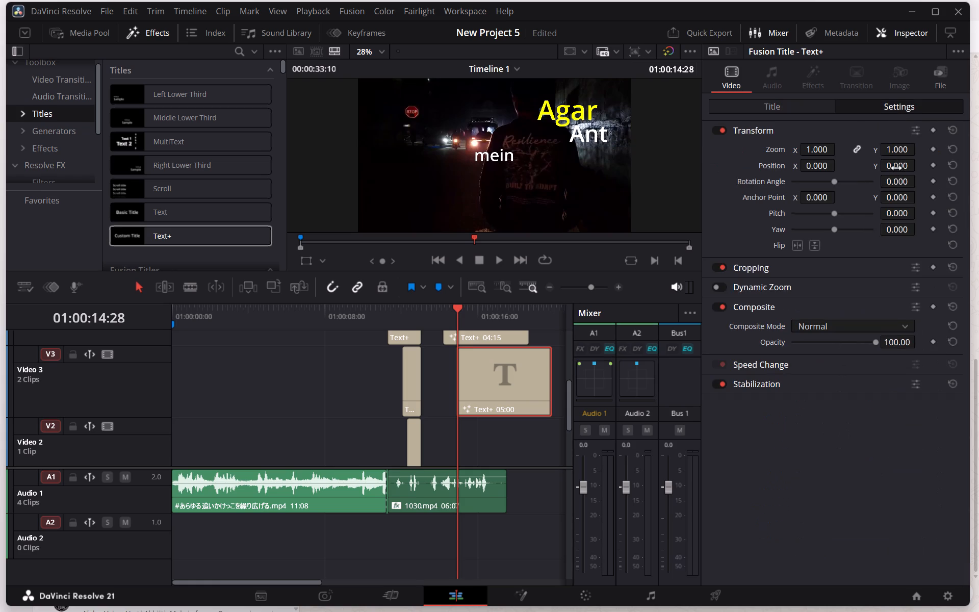
left_click_drag(896, 168, 938, 160)
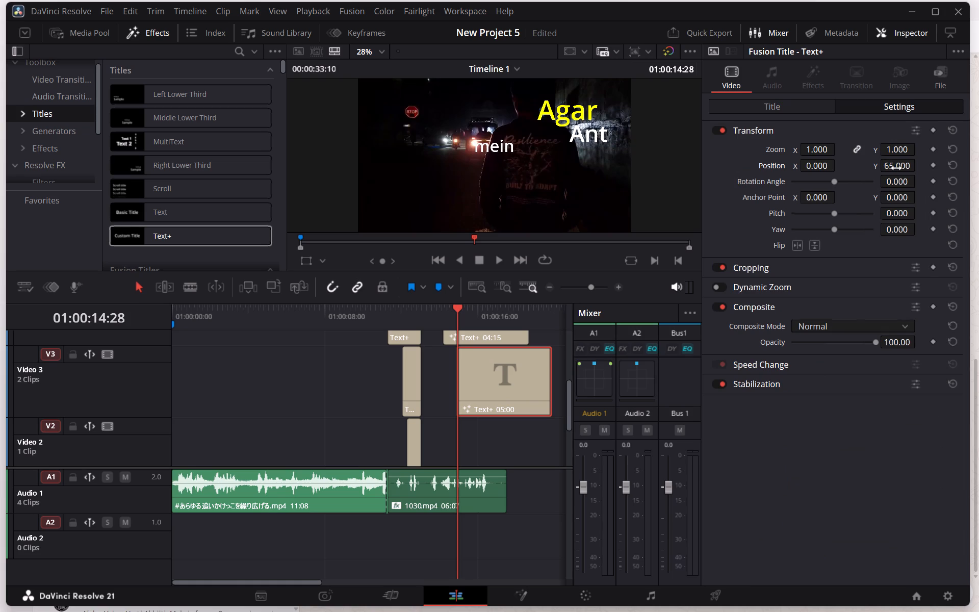
left_click_drag(806, 165, 883, 156)
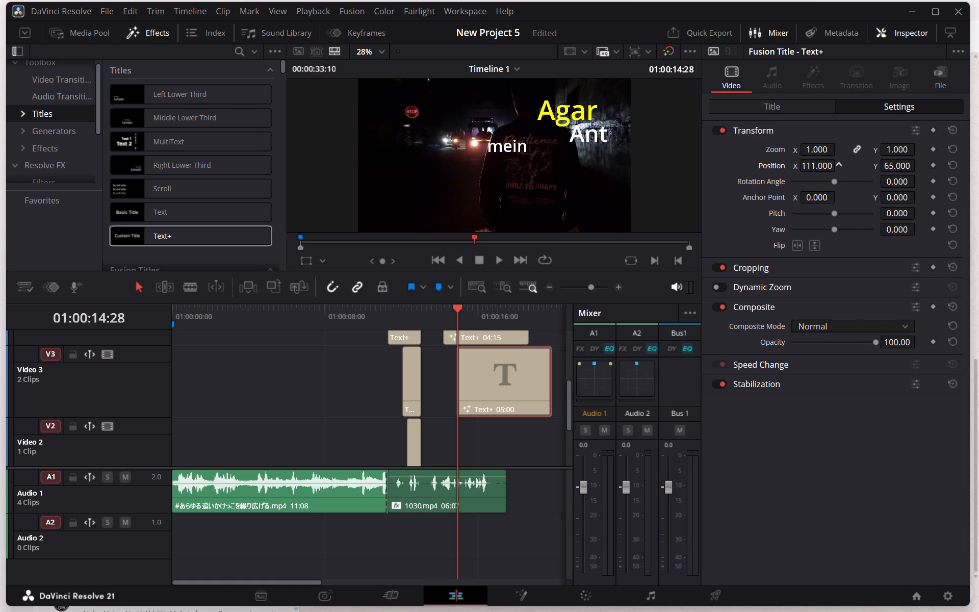
left_click_drag(883, 156, 568, 304)
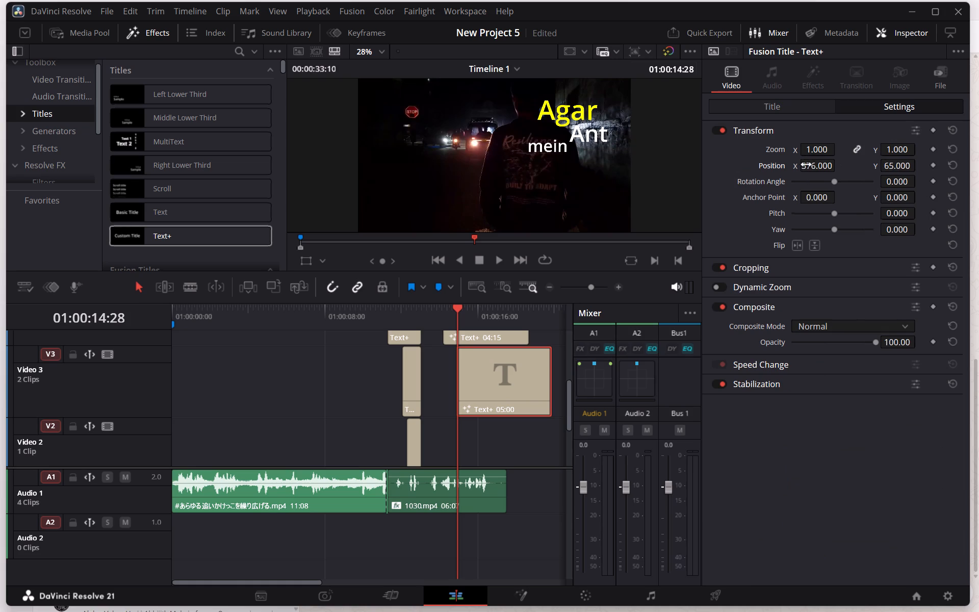
left_click_drag(887, 167, 904, 166)
left_click_drag(904, 166, 502, 308)
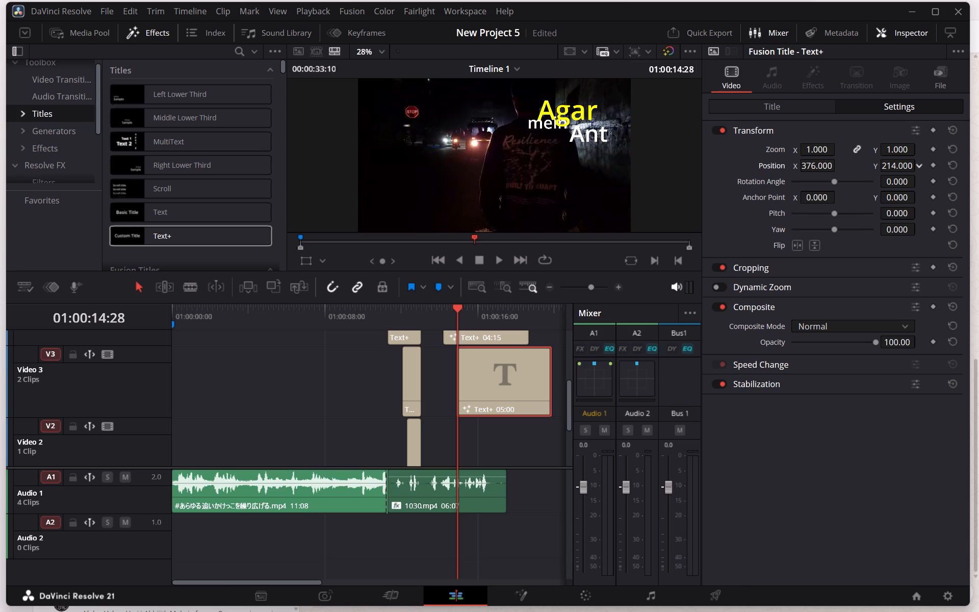
left_click_drag(502, 308, 469, 303)
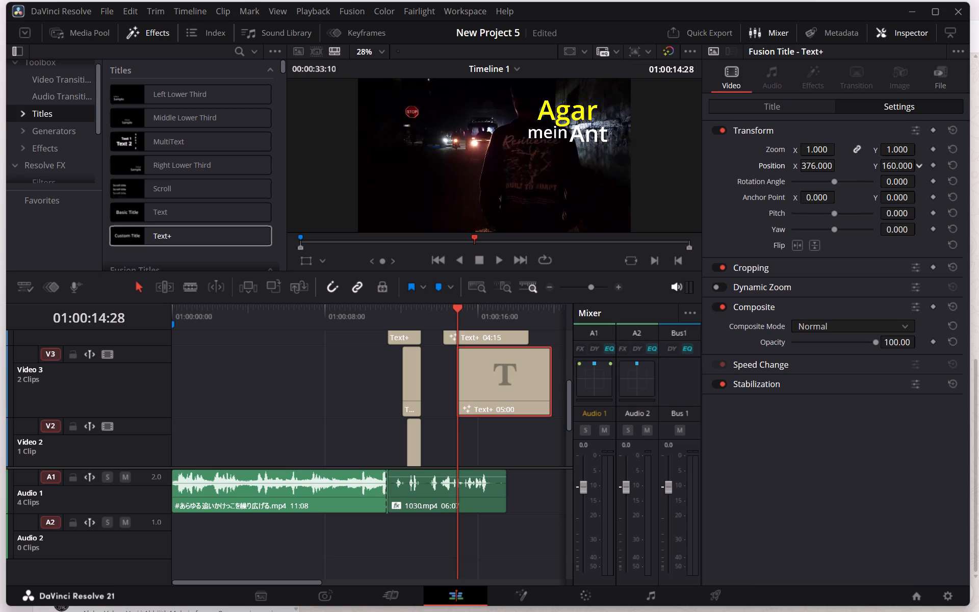
left_click_drag(469, 303, 461, 303)
left_click_drag(461, 303, 456, 303)
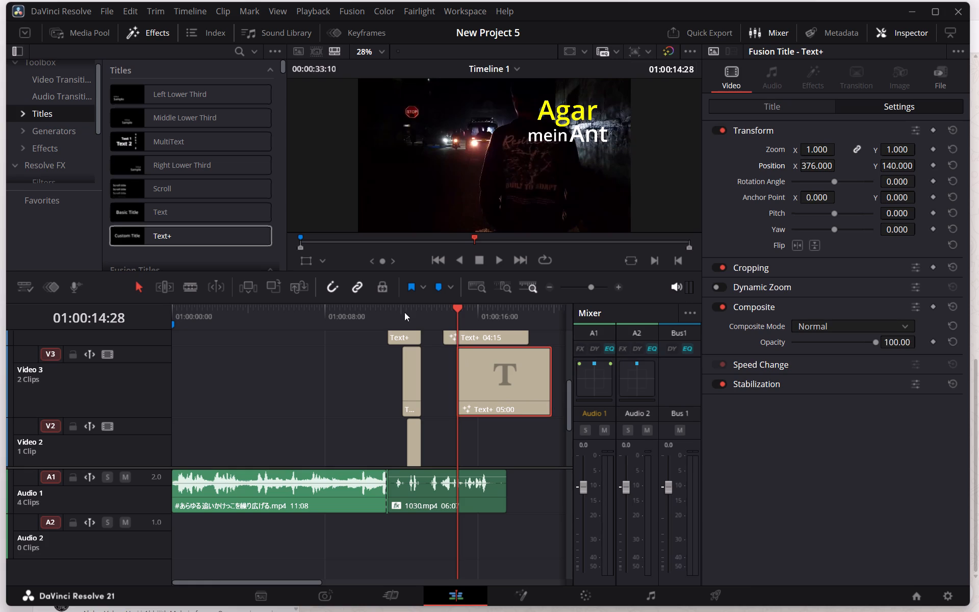
Play back the captions and extend the start of the "mein" title 9 frames earlier, to a 05:09 duration.
left_click(360, 308)
key("space")
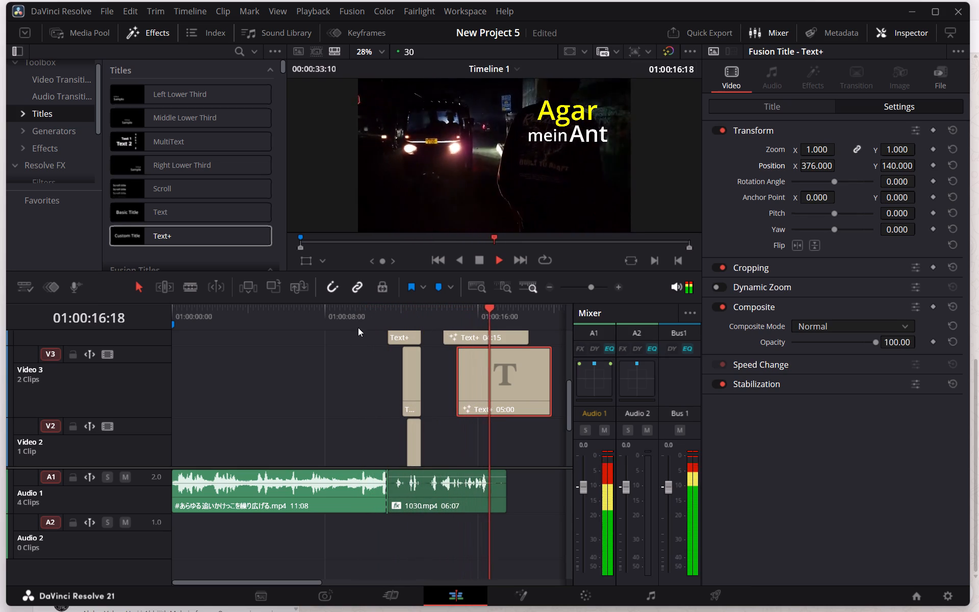
key("space")
left_click(477, 374)
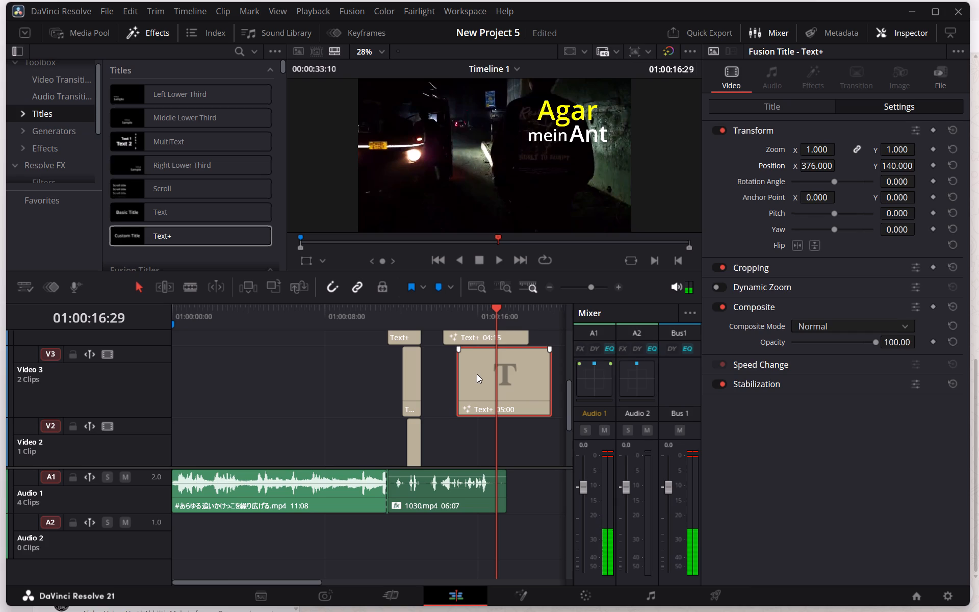
left_click_drag(473, 374, 466, 374)
left_click_drag(466, 374, 460, 378)
left_click_drag(466, 375, 472, 377)
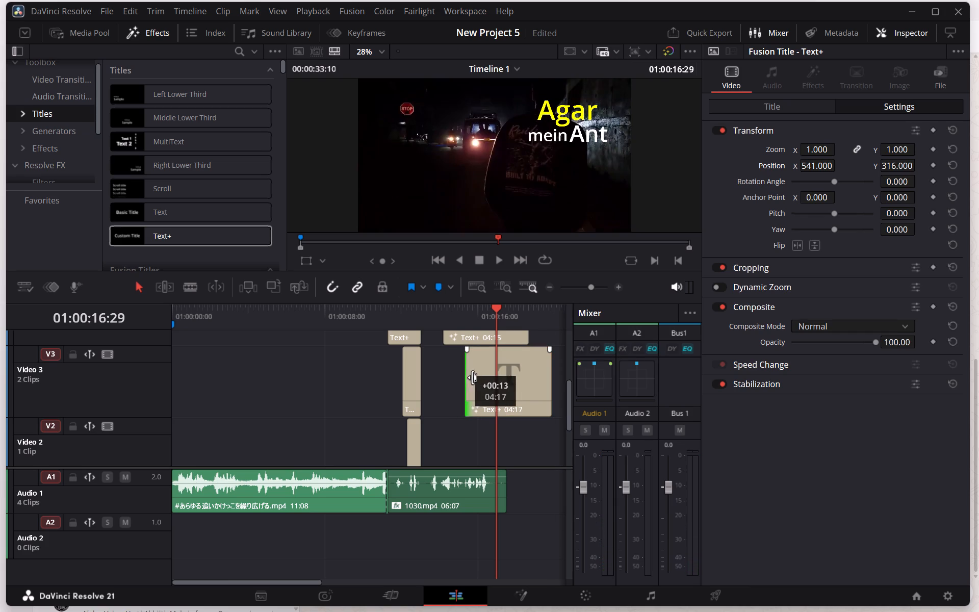
left_click_drag(472, 377, 460, 378)
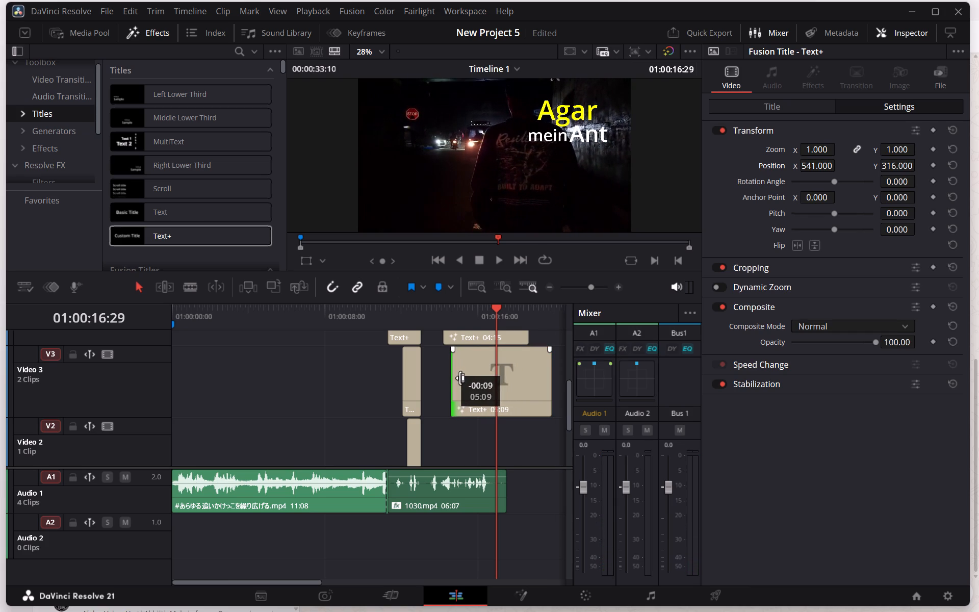
left_click_drag(460, 378, 462, 377)
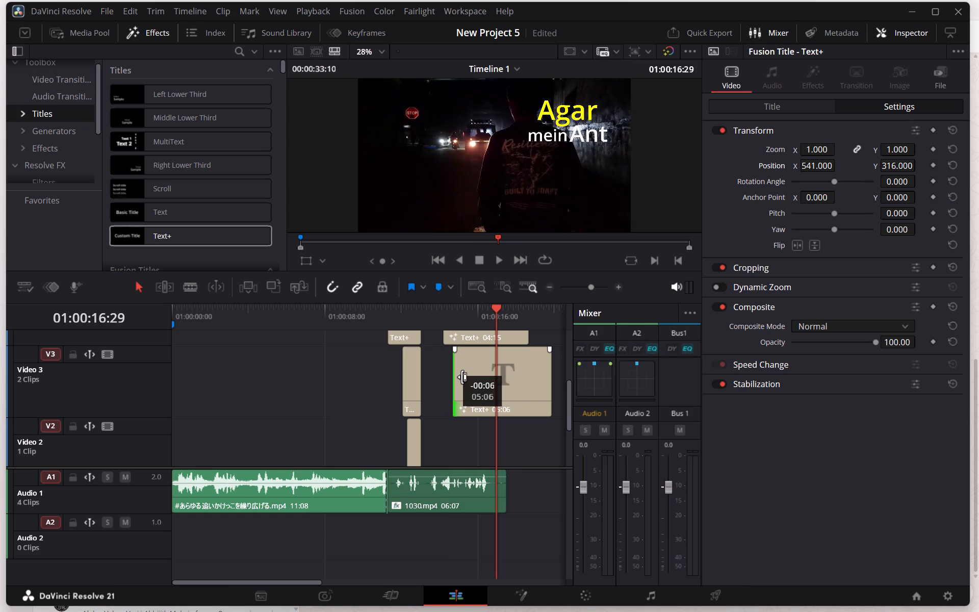
left_click_drag(462, 377, 460, 377)
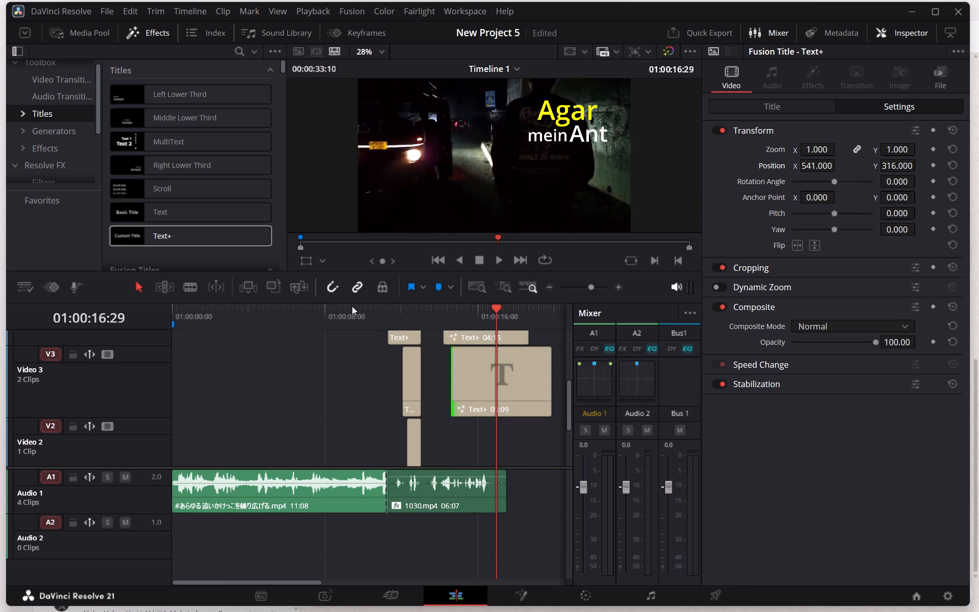
Replay the captions, stop at 01:00:14:28 and add a new Text+ title on Video 2 starting at that frame.
left_click(352, 306)
key("space")
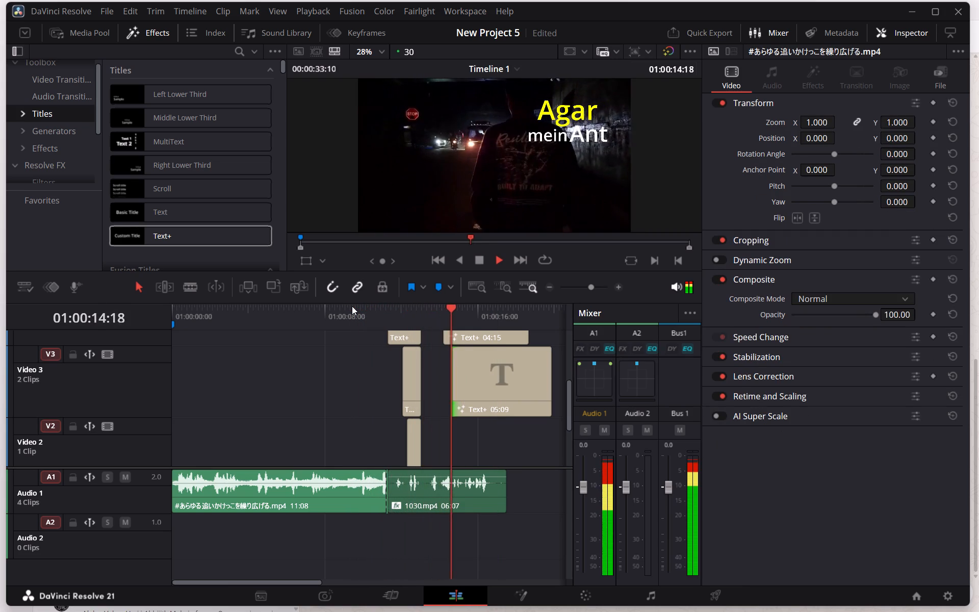
left_click(381, 305)
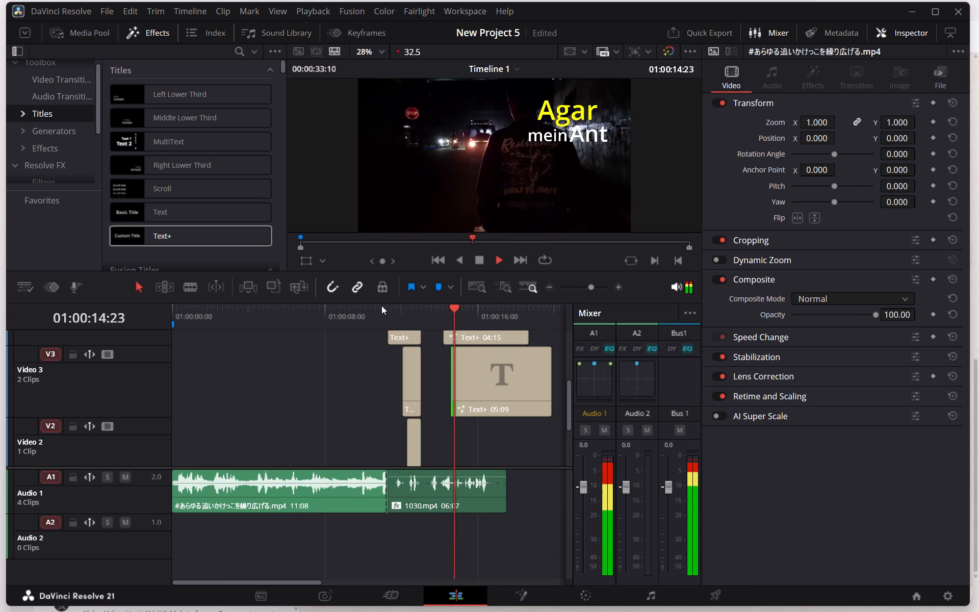
key("space")
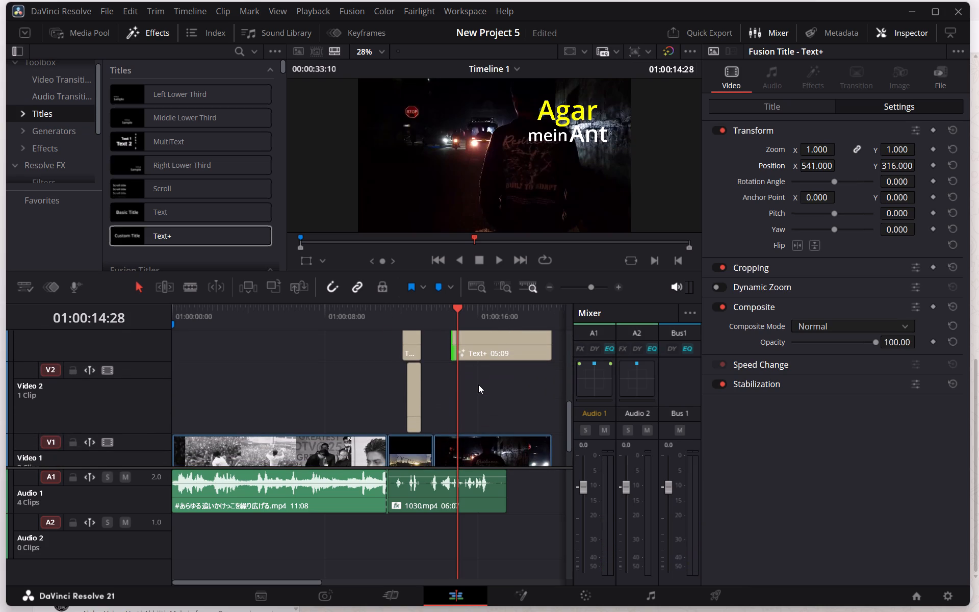
left_click_drag(133, 239, 174, 267)
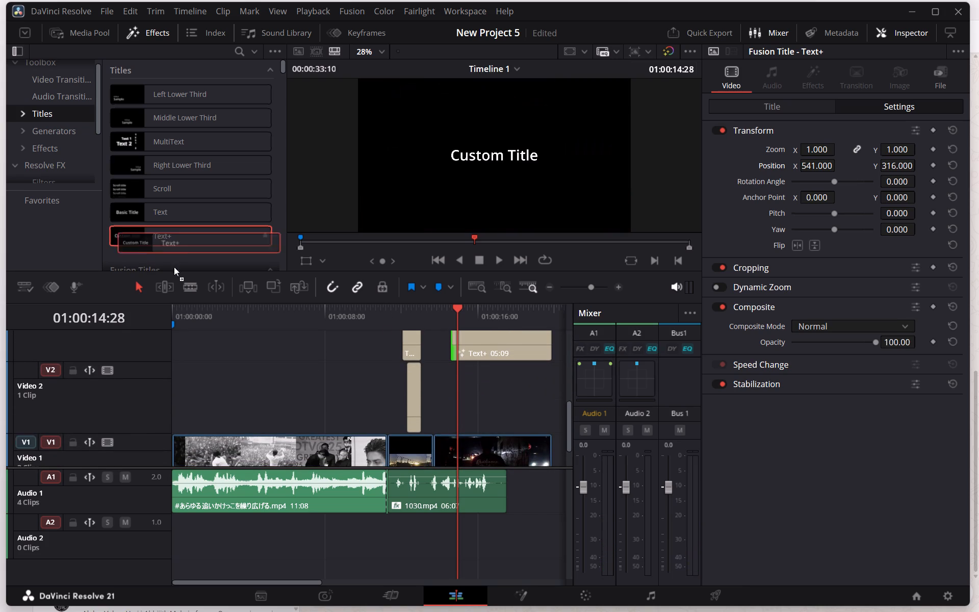
left_click_drag(174, 267, 455, 417)
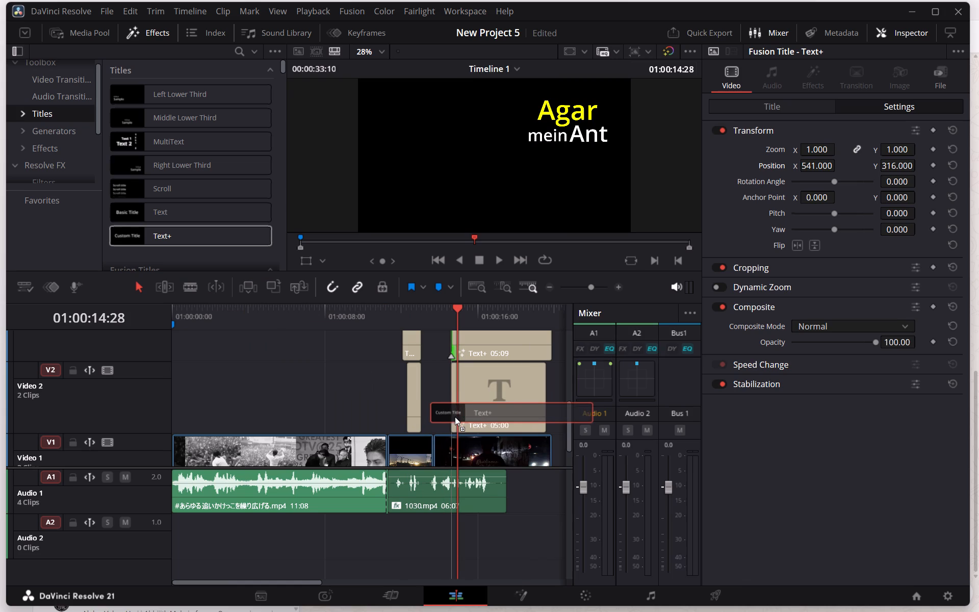
left_click_drag(455, 417, 455, 418)
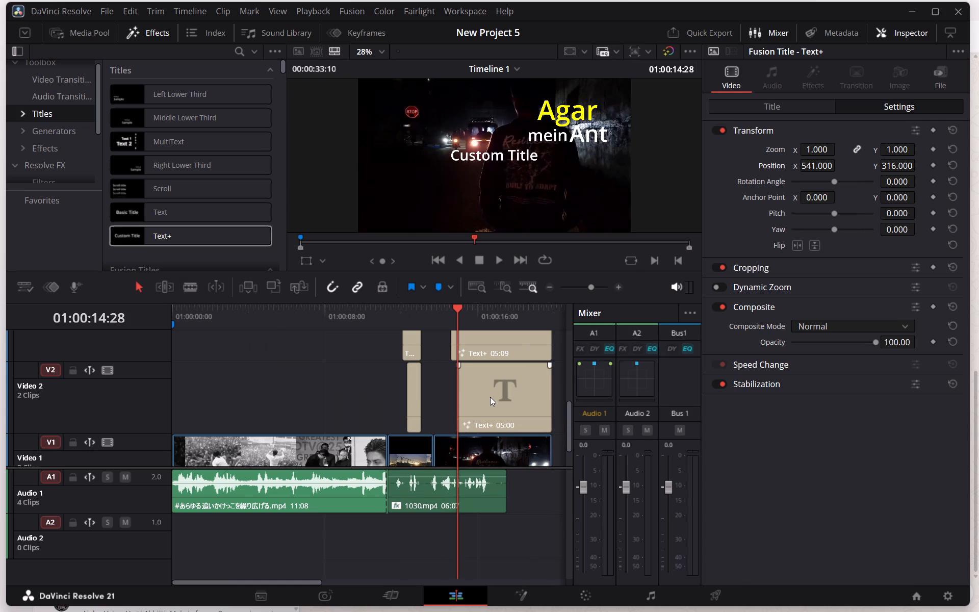
Replace the text of the new Video 2 title with "Sabkuch".
left_click(490, 397)
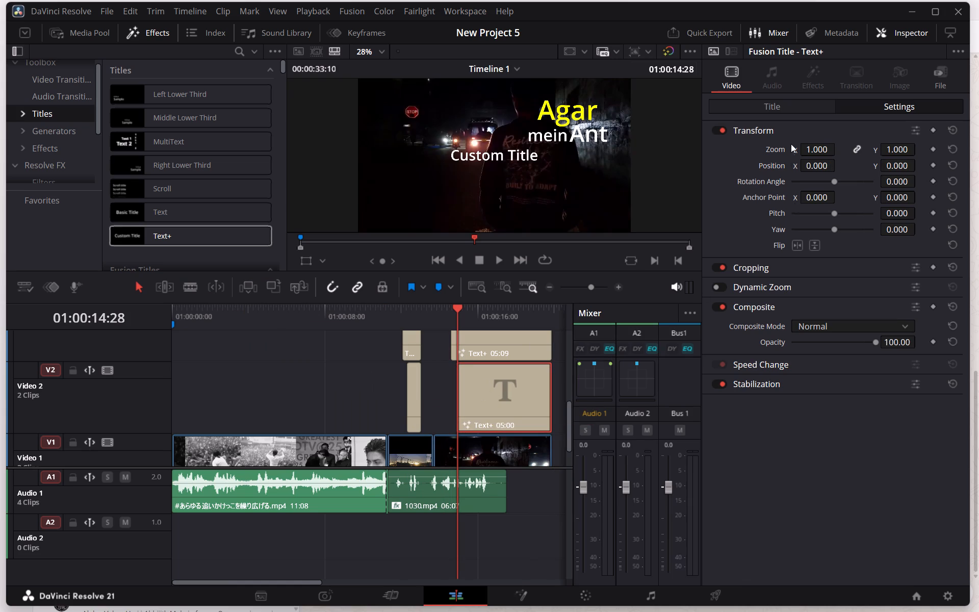
left_click(790, 109)
left_click(786, 196)
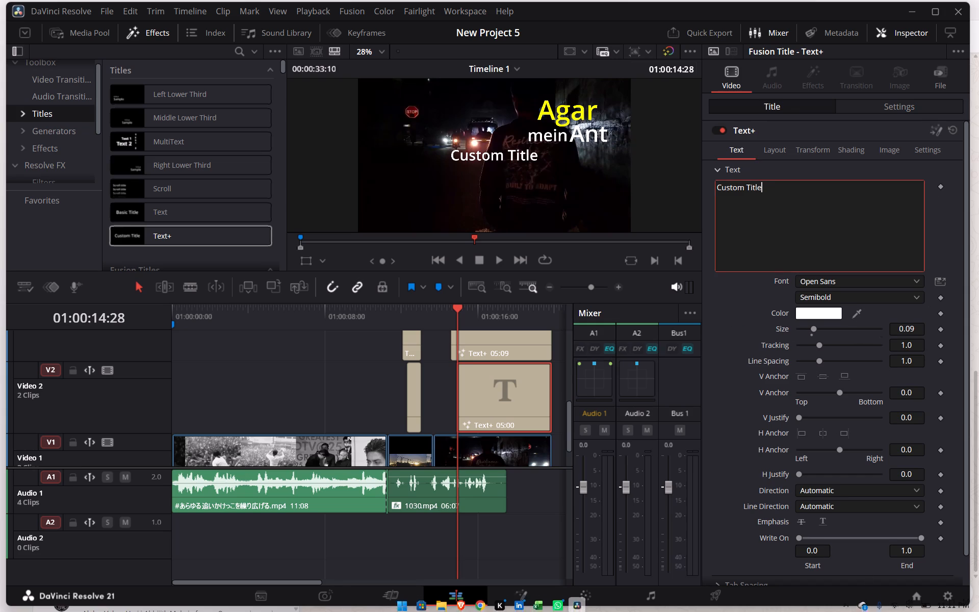
key("BackSpace")
key("BackSpace")
key("BackSpace")
key("BackSpace")
key("BackSpace")
key("BackSpace")
key("BackSpace")
key("BackSpace")
key("BackSpace")
key("BackSpace")
key("BackSpace")
key("BackSpace")
key("BackSpace")
key("BackSpace")
key("BackSpace")
key("BackSpace")
key("BackSpace")
key("BackSpace")
key("BackSpace")
key("BackSpace")
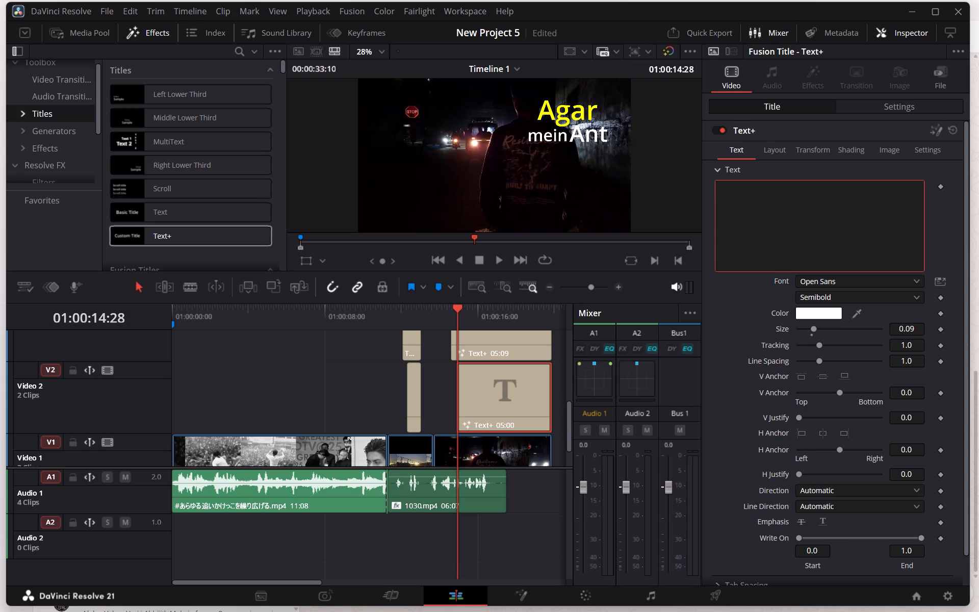
key("s")
type("bkuch")
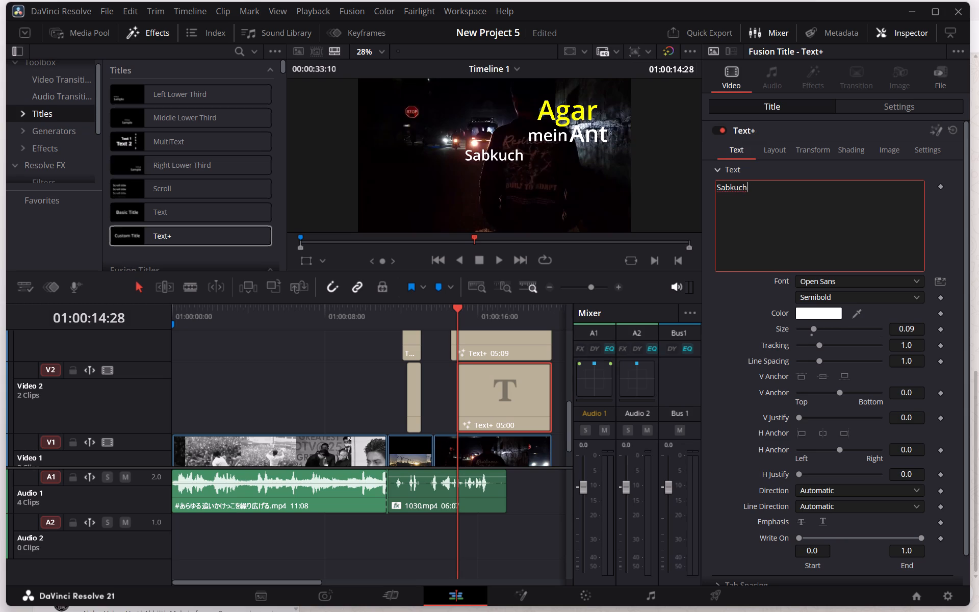
Set the colour of the "Sabkuch" title to yellow, #ffff00.
left_click(816, 312)
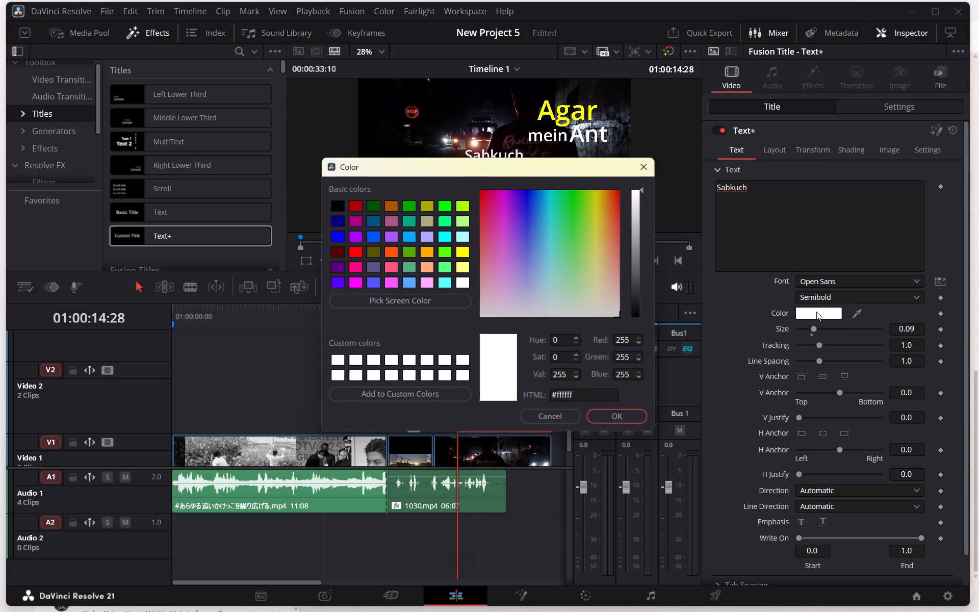
left_click(464, 245)
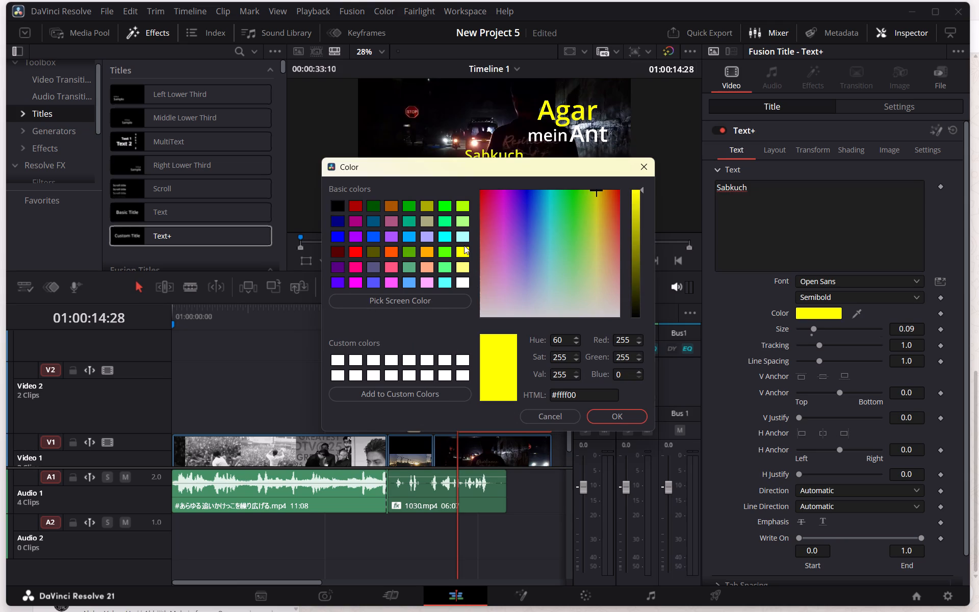
left_click(625, 411)
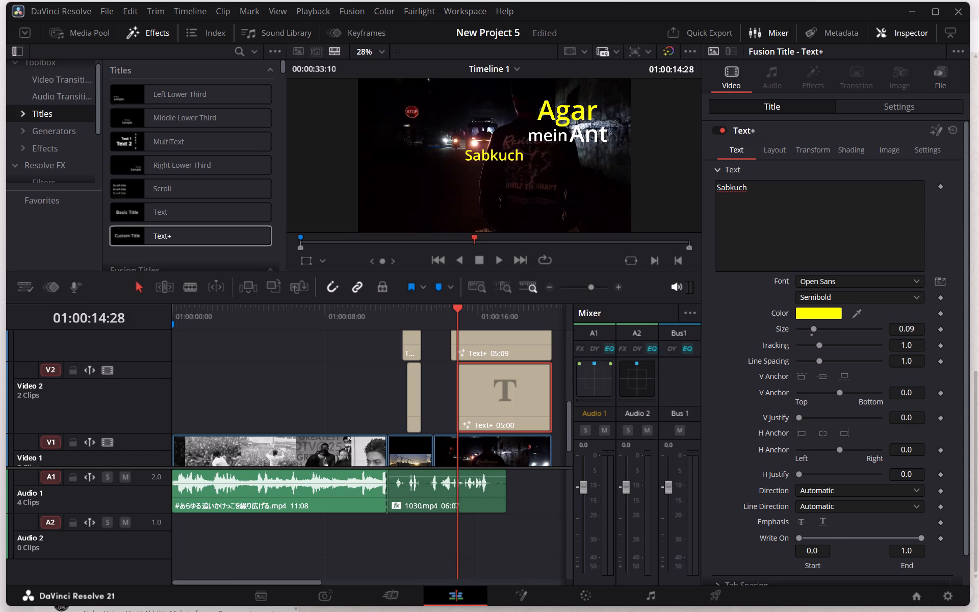
Position the "Sabkuch" title at X 191 and Y about 23, just below "mein".
left_click(786, 154)
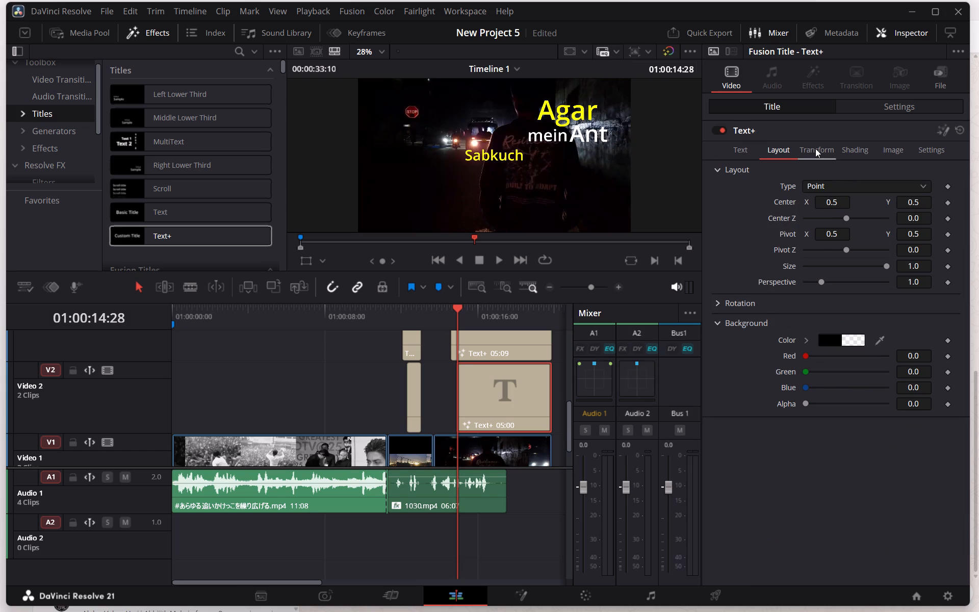
left_click(815, 148)
left_click(845, 148)
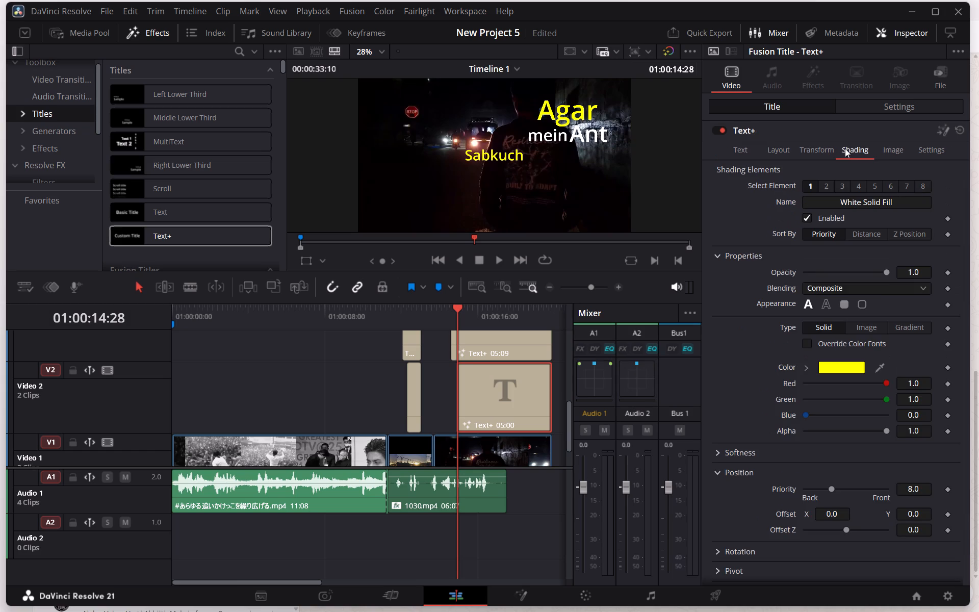
left_click(888, 103)
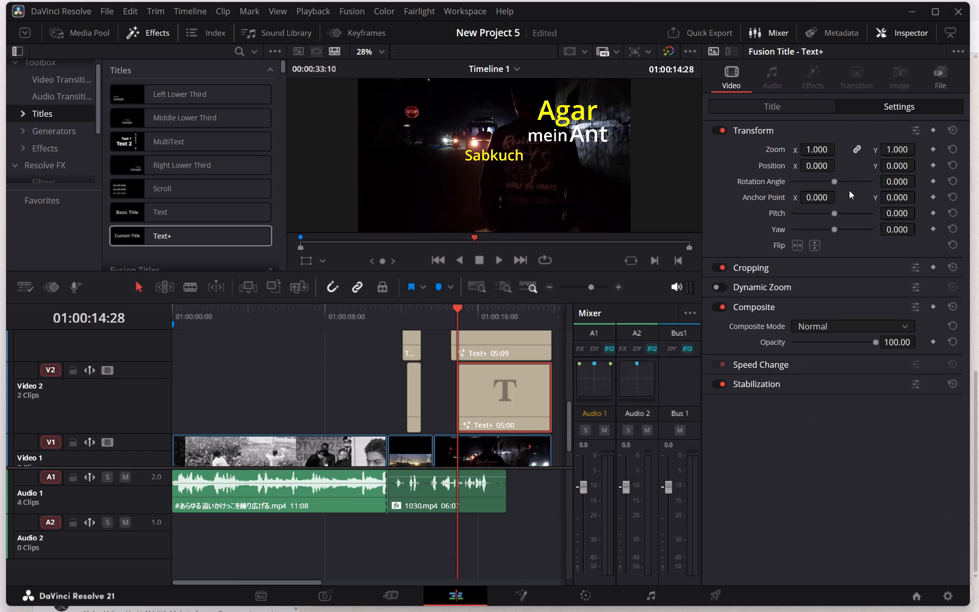
left_click_drag(814, 168, 872, 155)
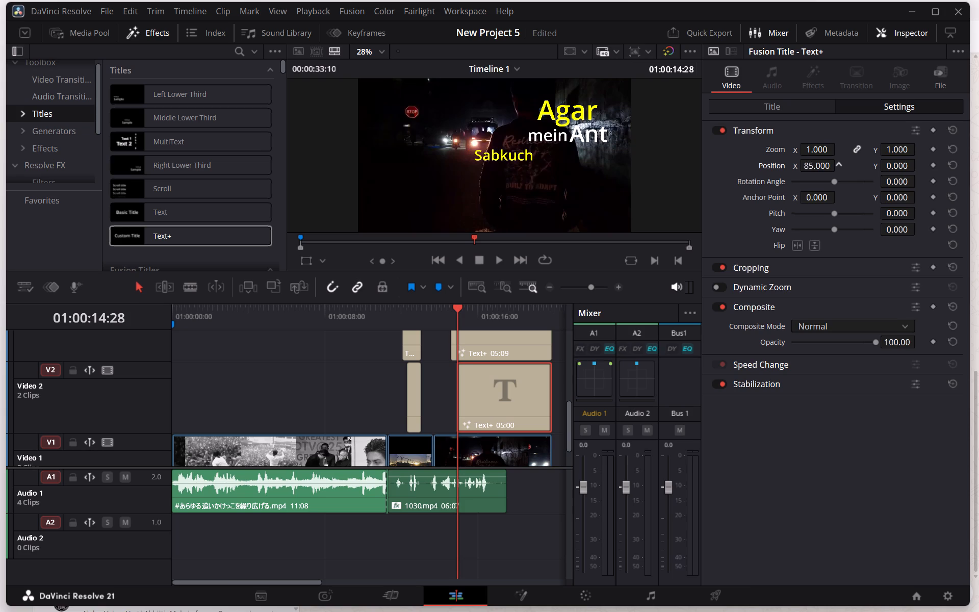
left_click_drag(872, 155, 936, 152)
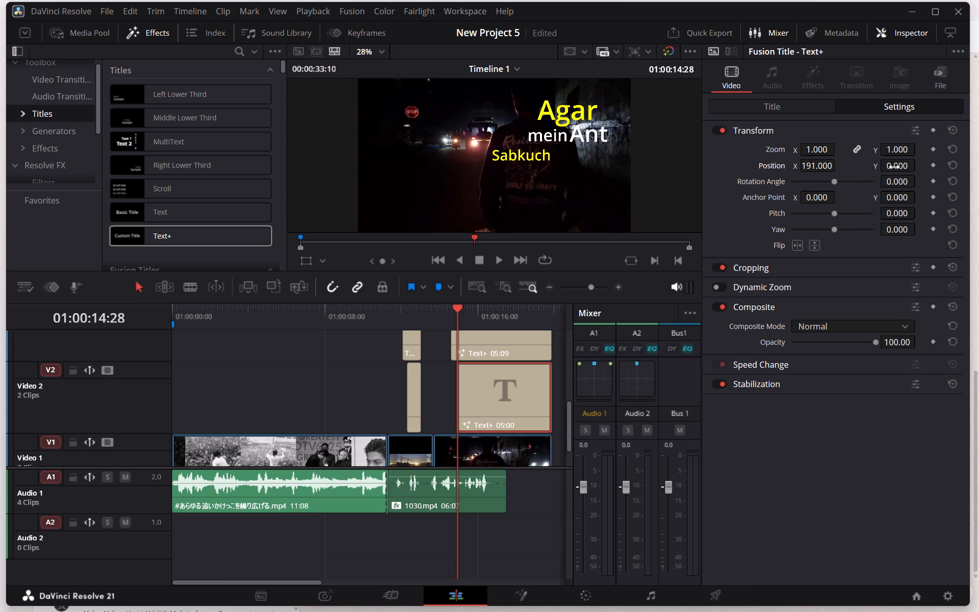
left_click_drag(894, 167, 928, 168)
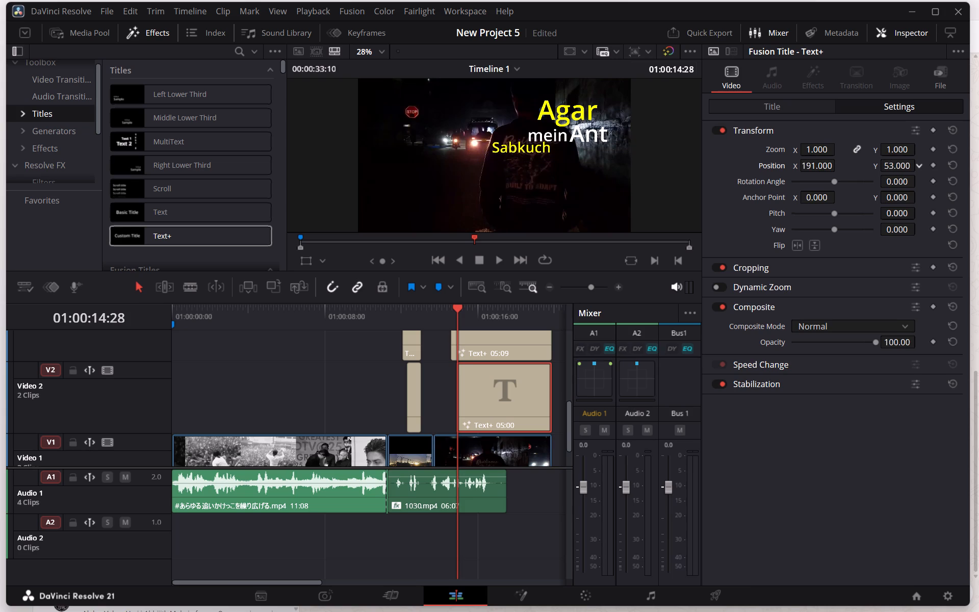
left_click_drag(928, 168, 909, 168)
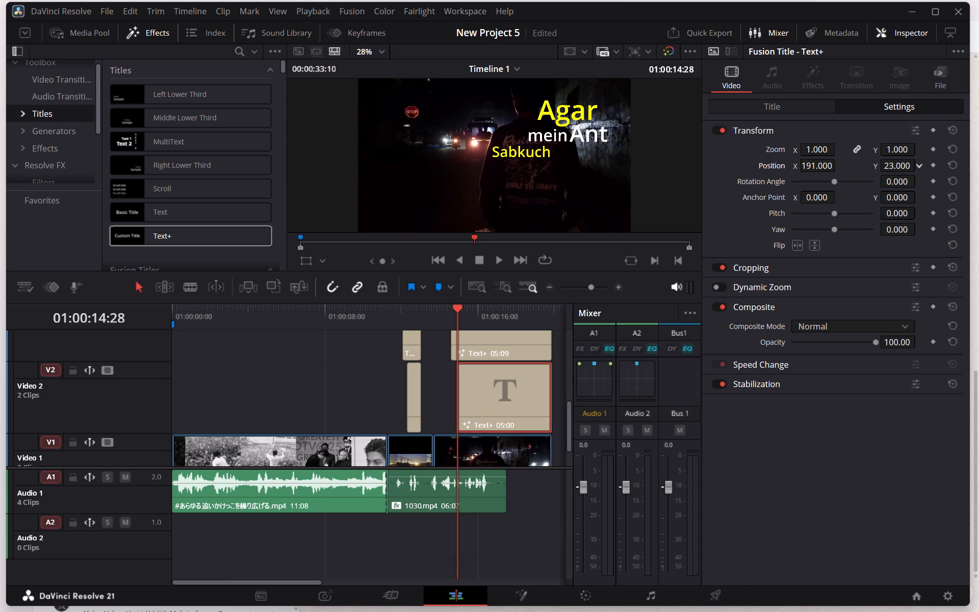
left_click_drag(909, 168, 906, 167)
Enlarge the "Sabkuch" title's text to a size of 0.1457.
left_click(806, 110)
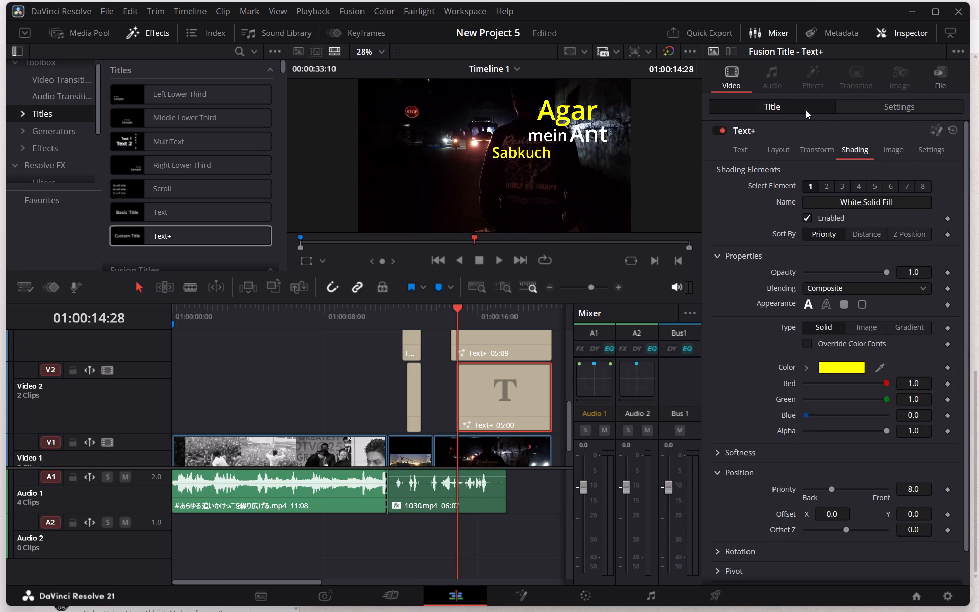
left_click(754, 151)
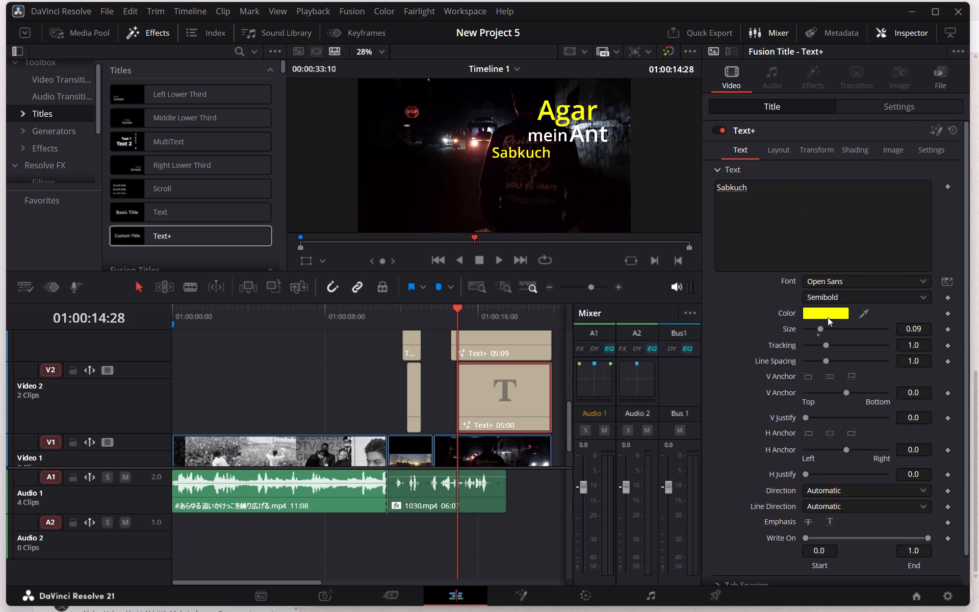
left_click_drag(819, 327, 829, 327)
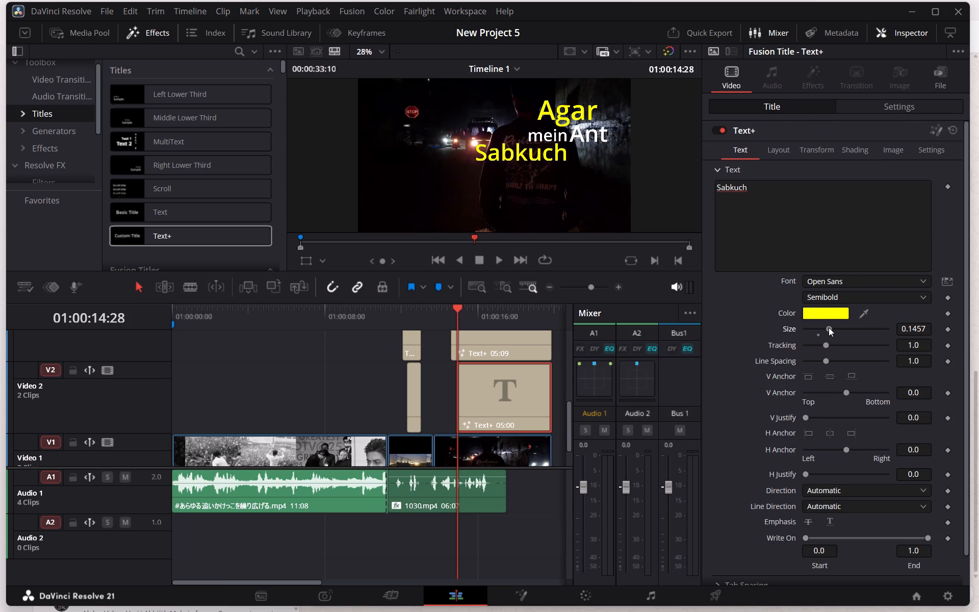
left_click_drag(829, 327, 828, 326)
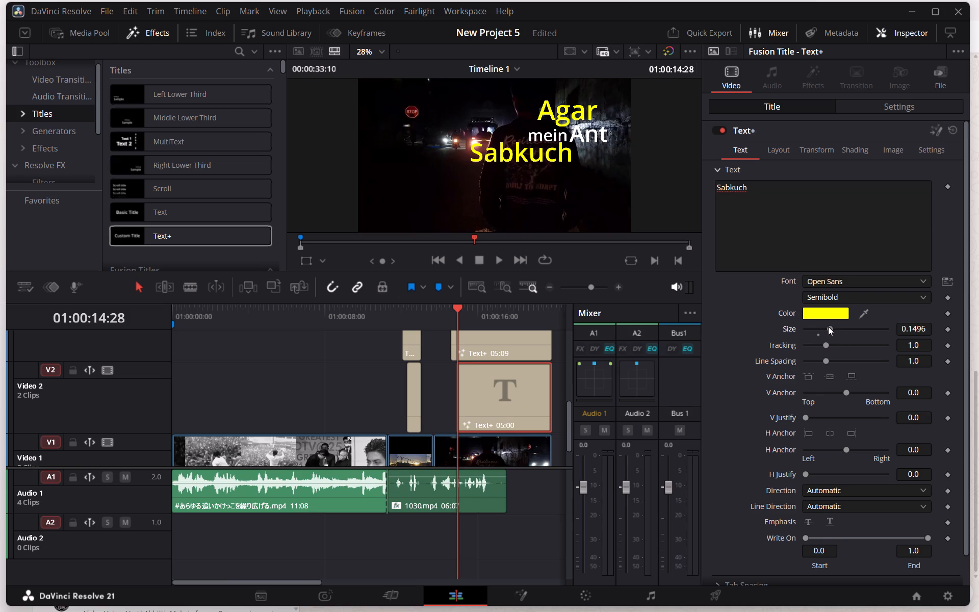
left_click_drag(828, 326, 829, 326)
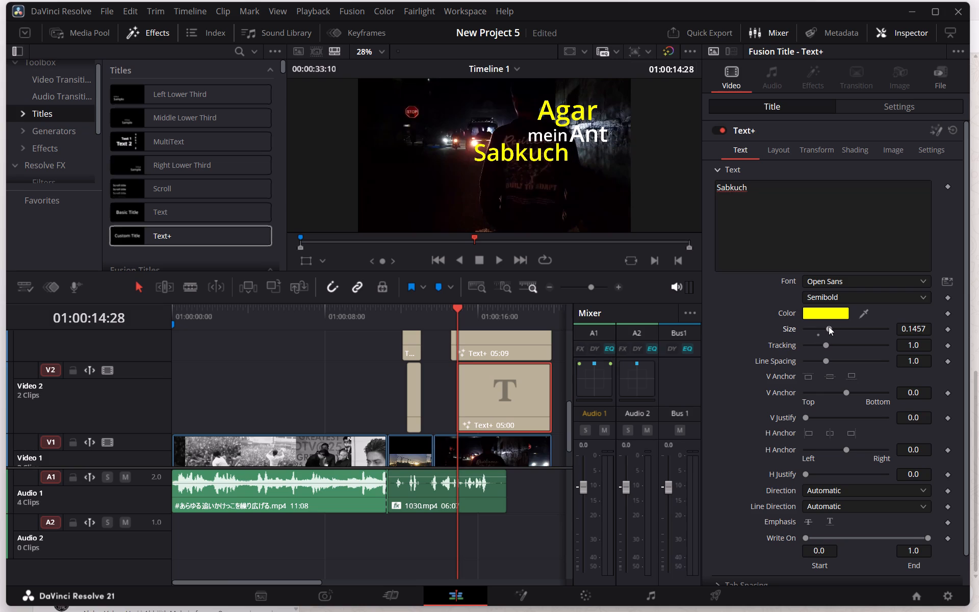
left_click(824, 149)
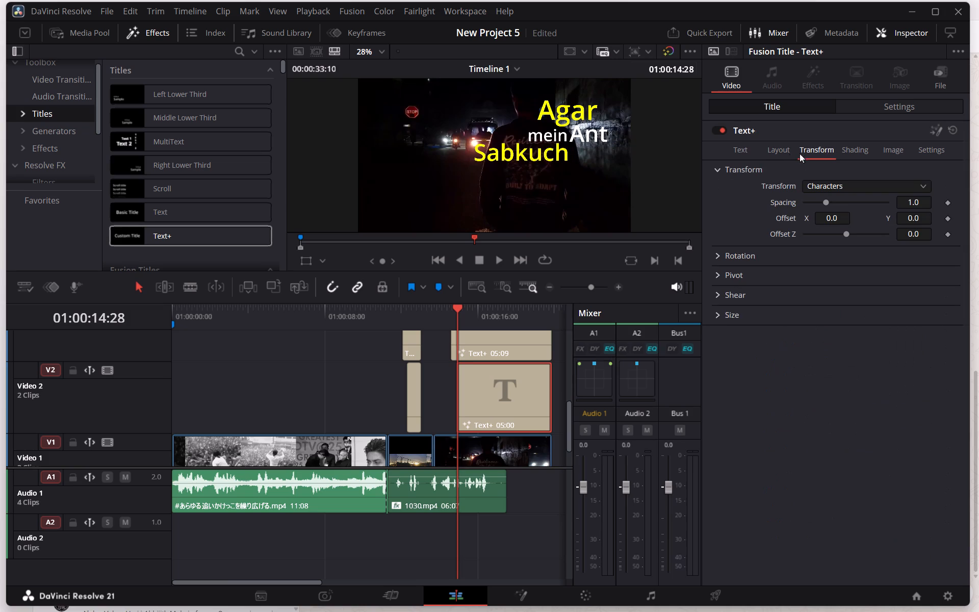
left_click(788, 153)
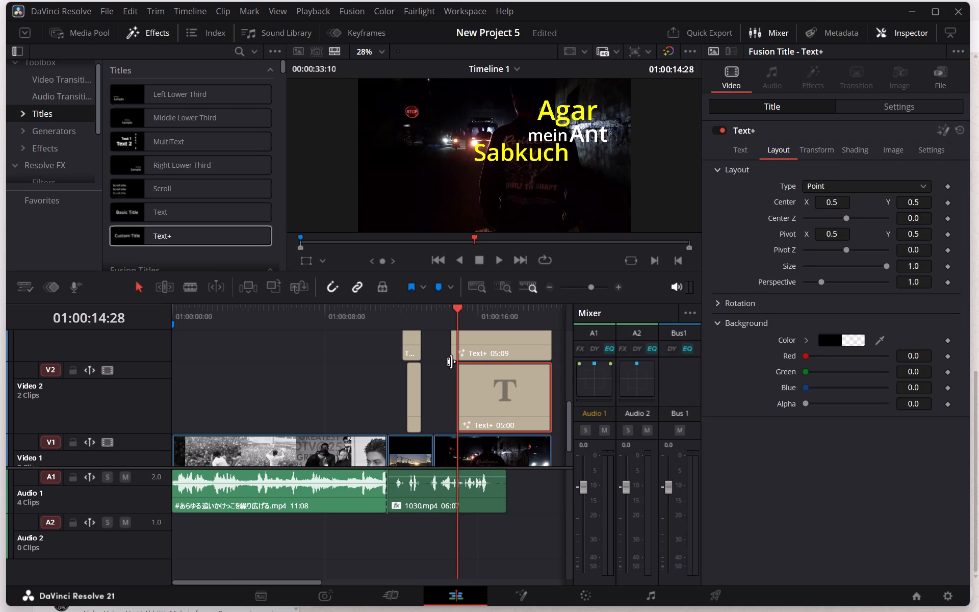
Move the "Agar" title up to a new Video 6 track and "Ant" up to Video 5, keeping their timing.
scroll(427, 378, "up", 1)
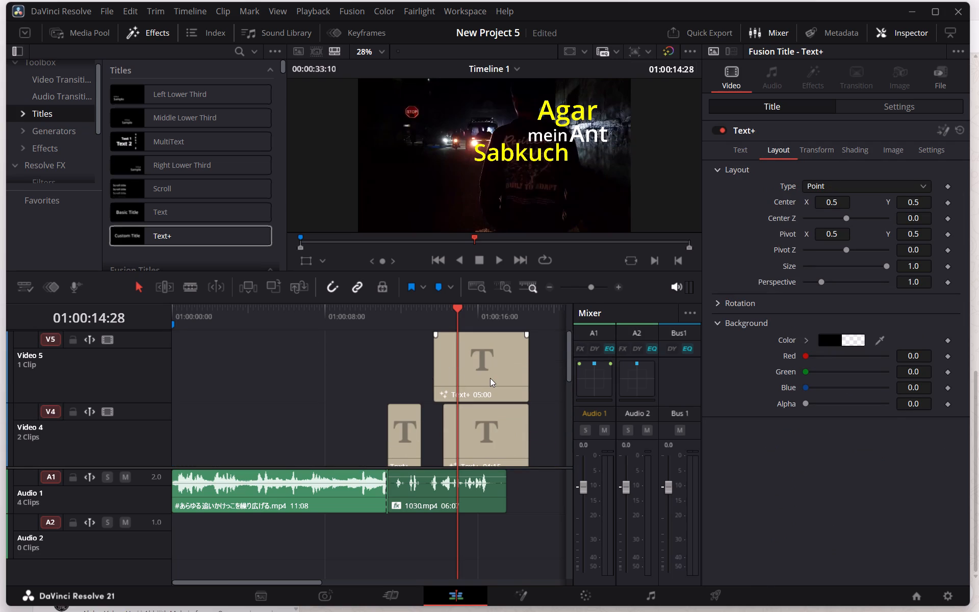
left_click_drag(490, 378, 489, 337)
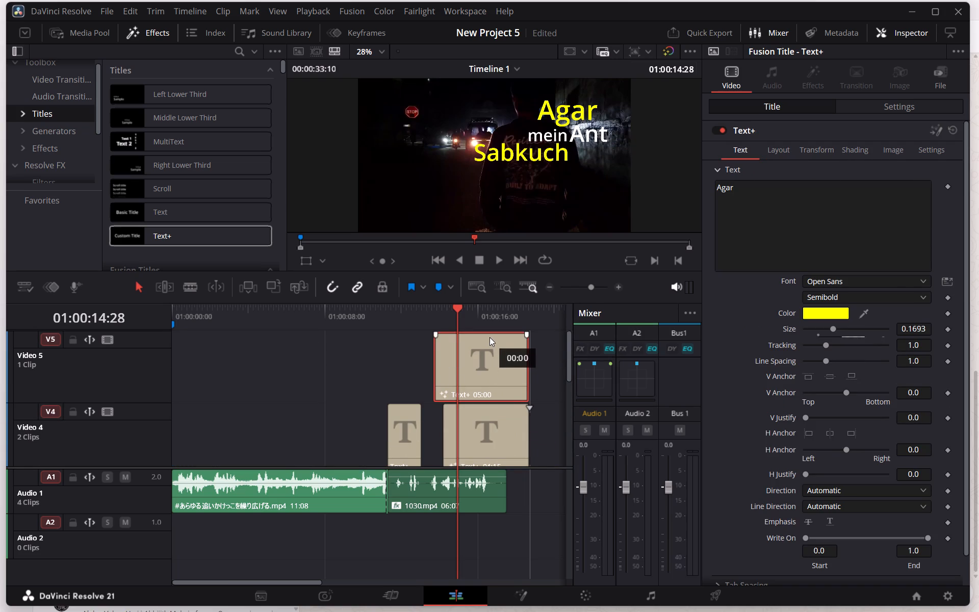
left_click_drag(489, 337, 490, 340)
left_click_drag(490, 340, 492, 320)
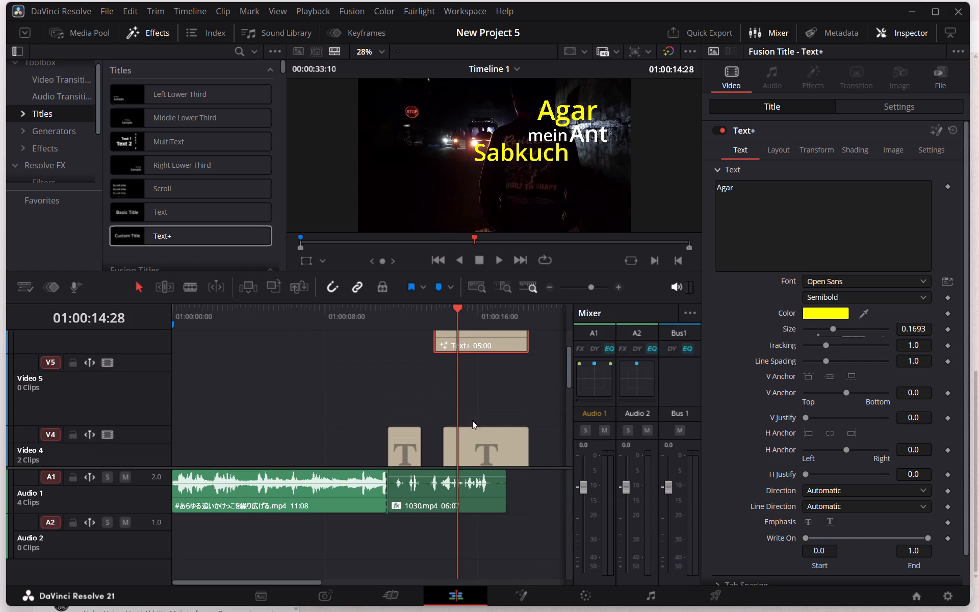
left_click_drag(489, 445, 489, 417)
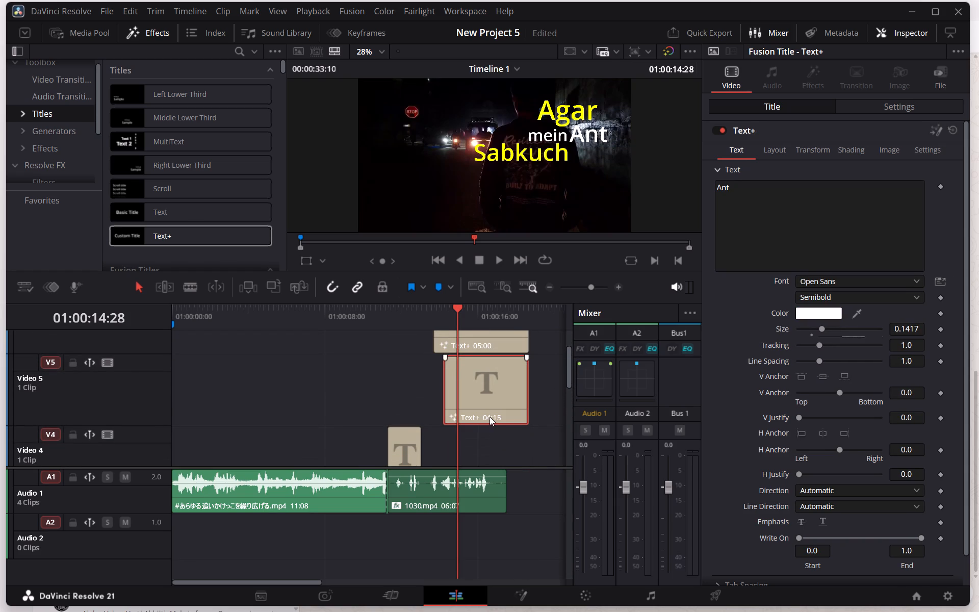
Move the "mein" title up to Video 4 and the "Sabkuch" title up to Video 3, keeping their timing.
left_click(492, 425)
left_click_drag(492, 425, 491, 420)
left_click_drag(491, 420, 492, 411)
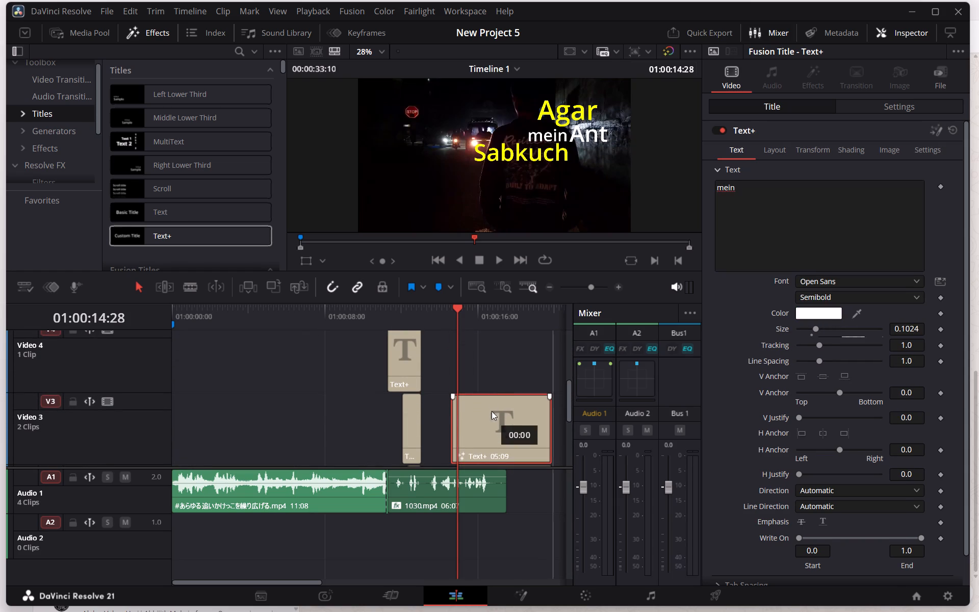
left_click_drag(492, 411, 492, 386)
scroll(493, 410, "up", 1)
scroll(493, 410, "down", 1)
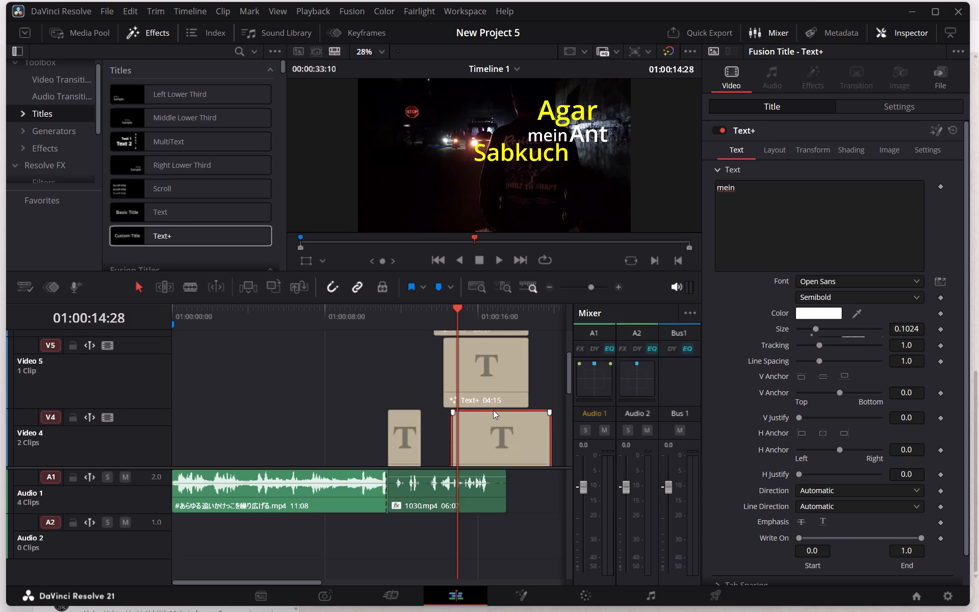
scroll(493, 410, "down", 1)
left_click_drag(493, 410, 493, 374)
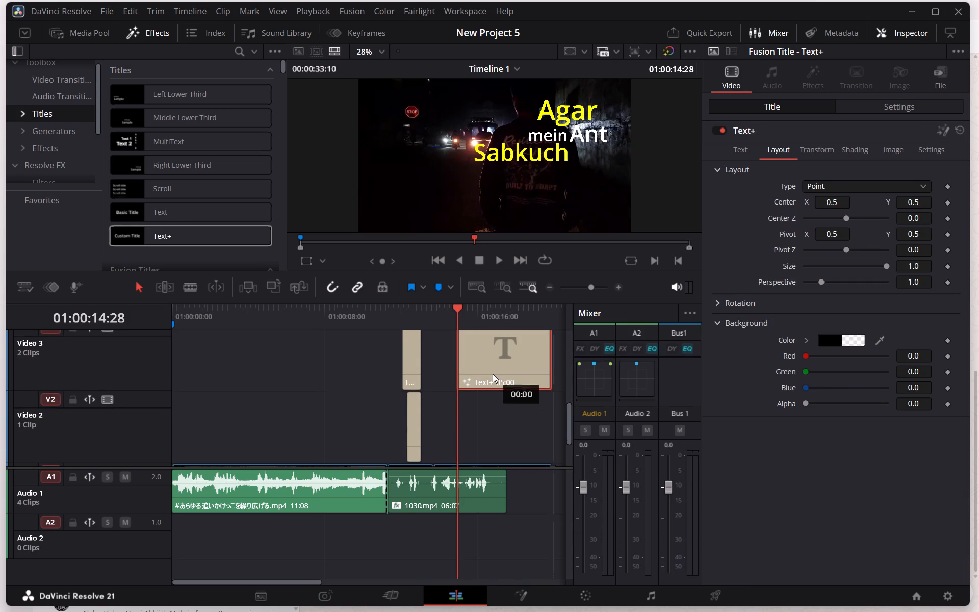
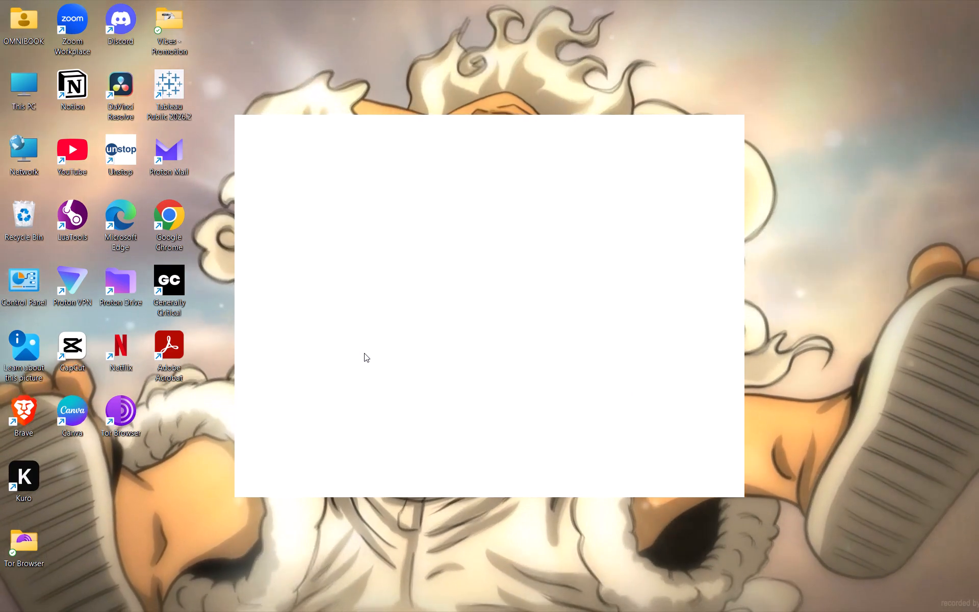
Return to DaVinci Resolve and play back the captioned section, restarting from an earlier point, to check the word captions' timing against the audio.
left_click(320, 196)
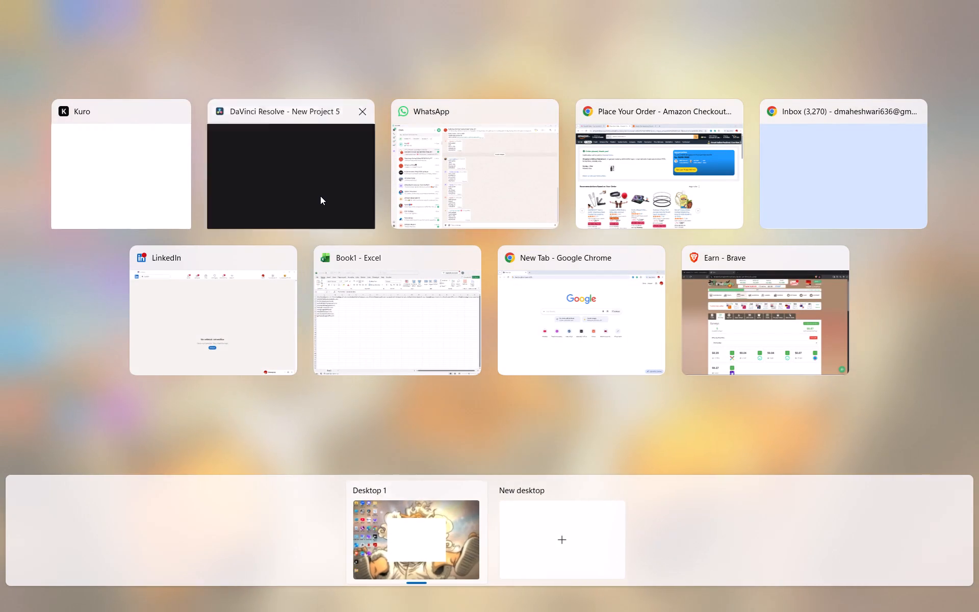
left_click(406, 314)
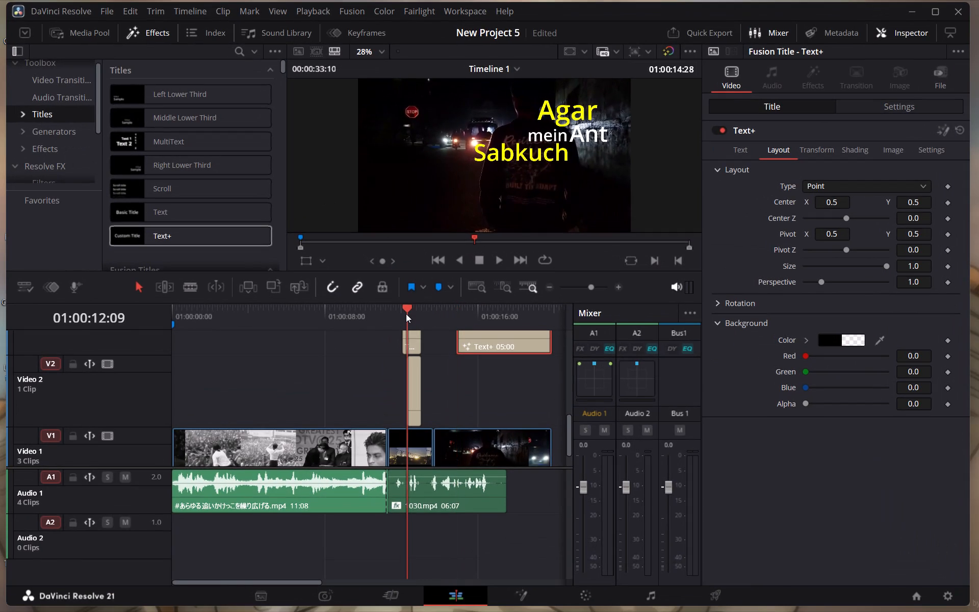
key("space")
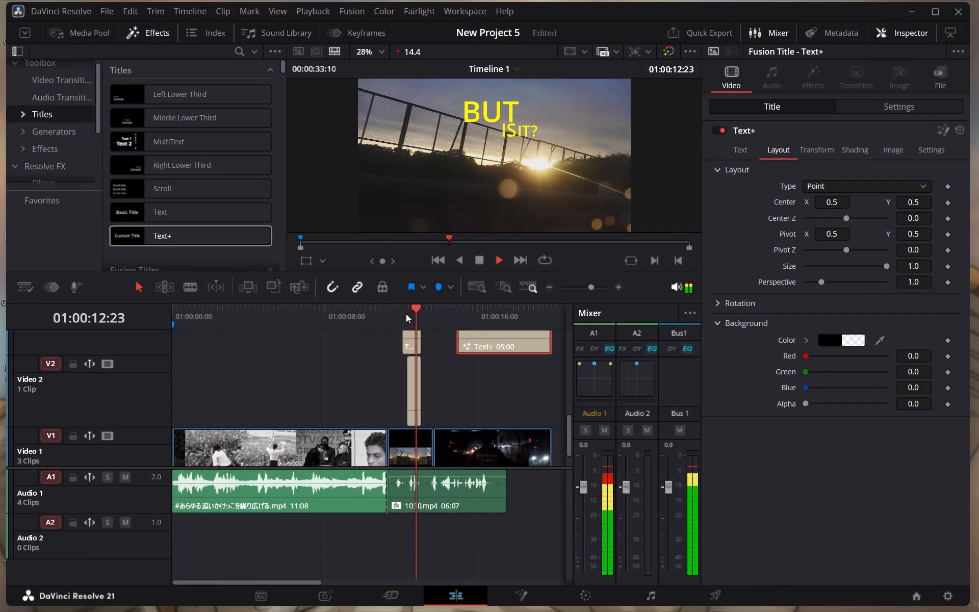
key("space")
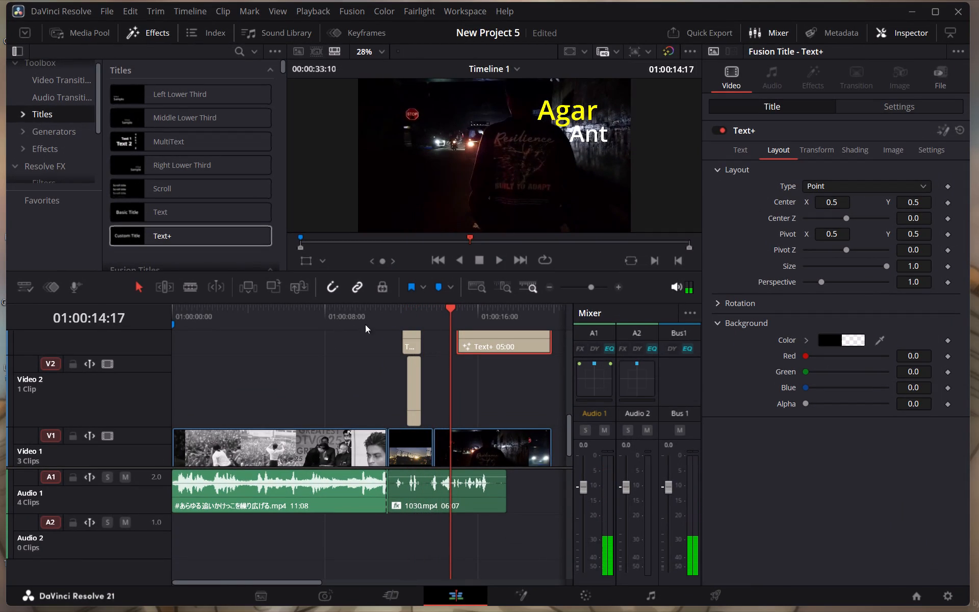
left_click(347, 314)
key("space")
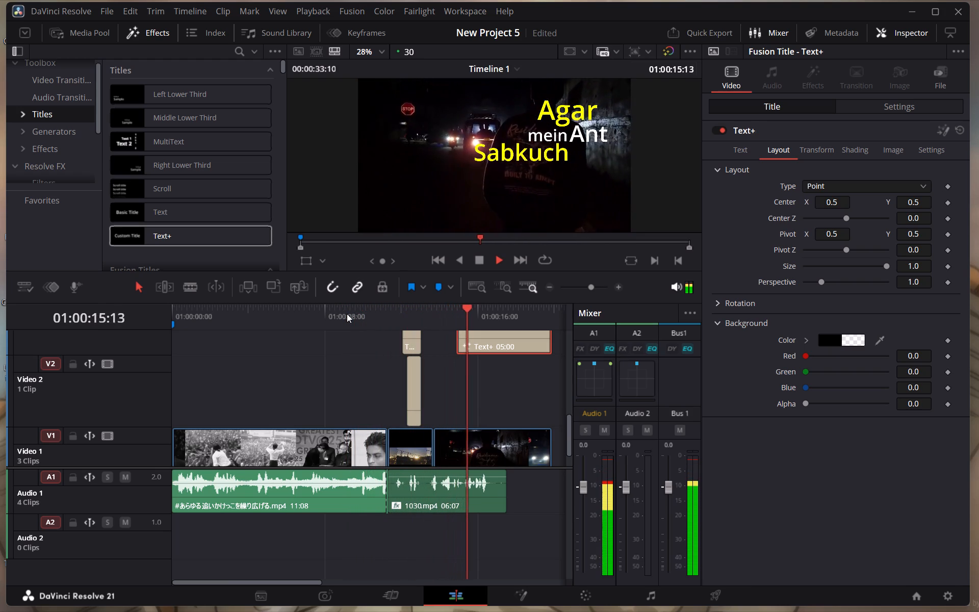
key("space")
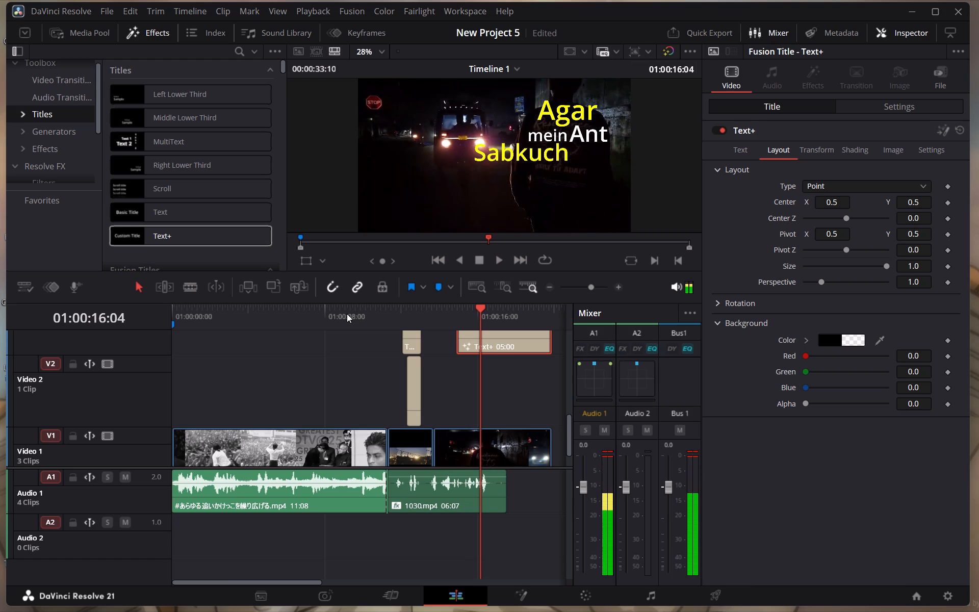
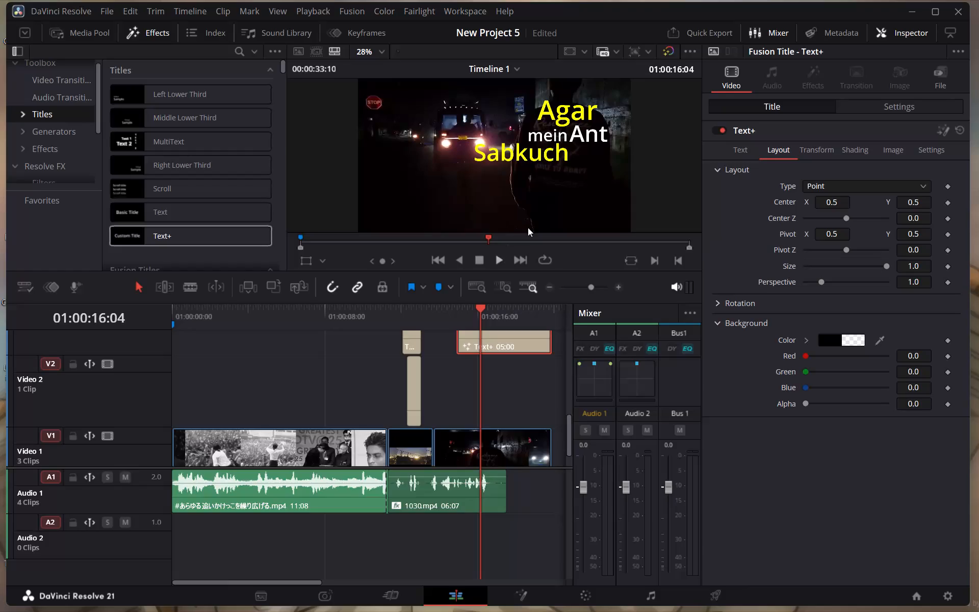
Add a Text+ title on Video 2 above the night bus clip, starting about half a second before the playhead.
left_click(746, 146)
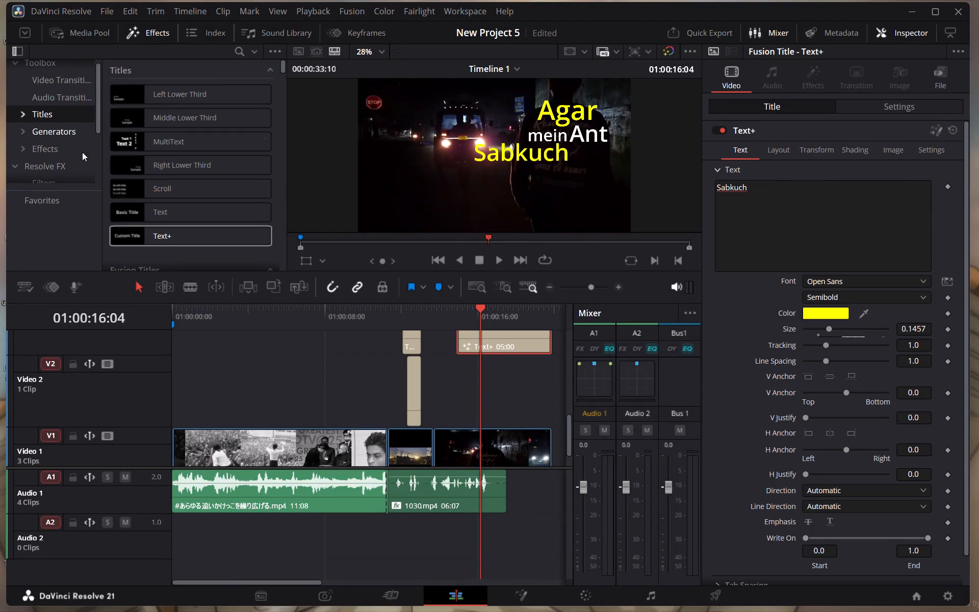
left_click_drag(132, 238, 136, 240)
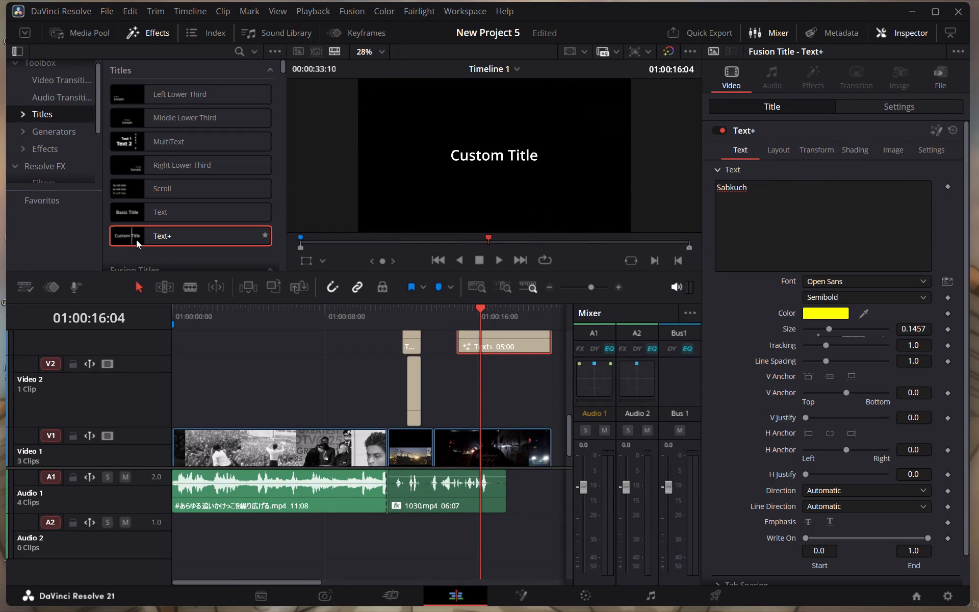
left_click_drag(136, 240, 461, 379)
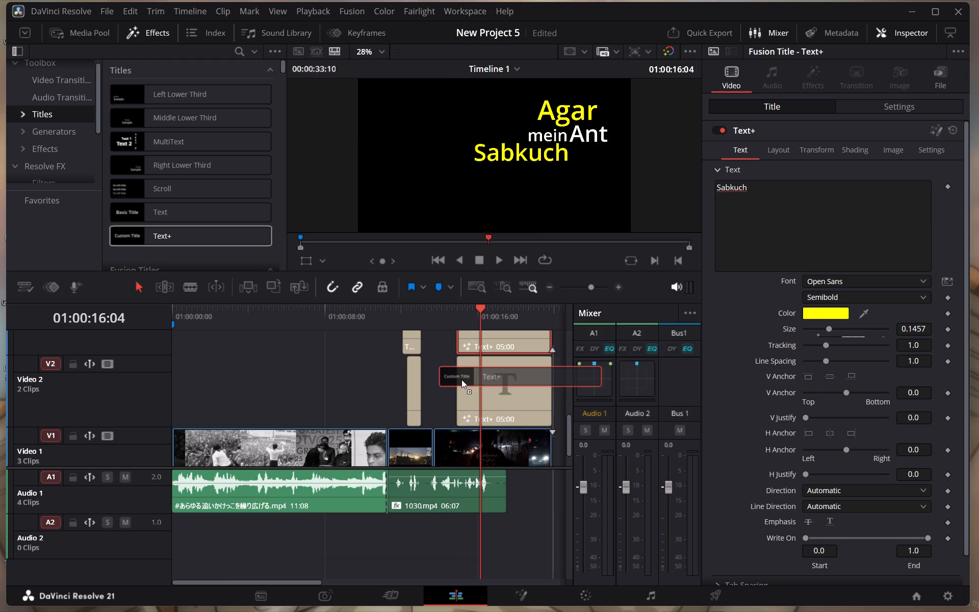
left_click_drag(461, 379, 466, 380)
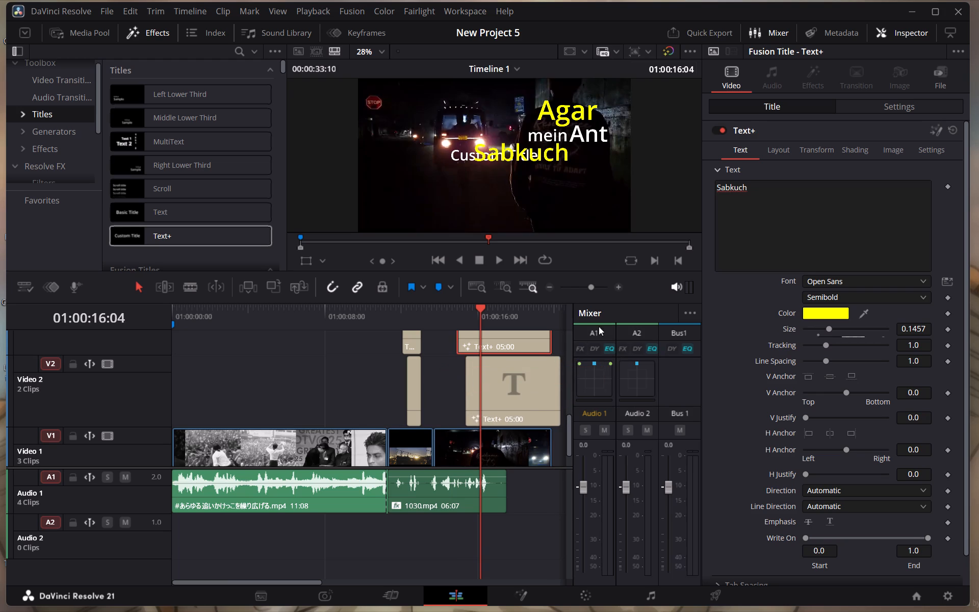
Replace the new Video 2 title's placeholder text with "sahi".
left_click(523, 392)
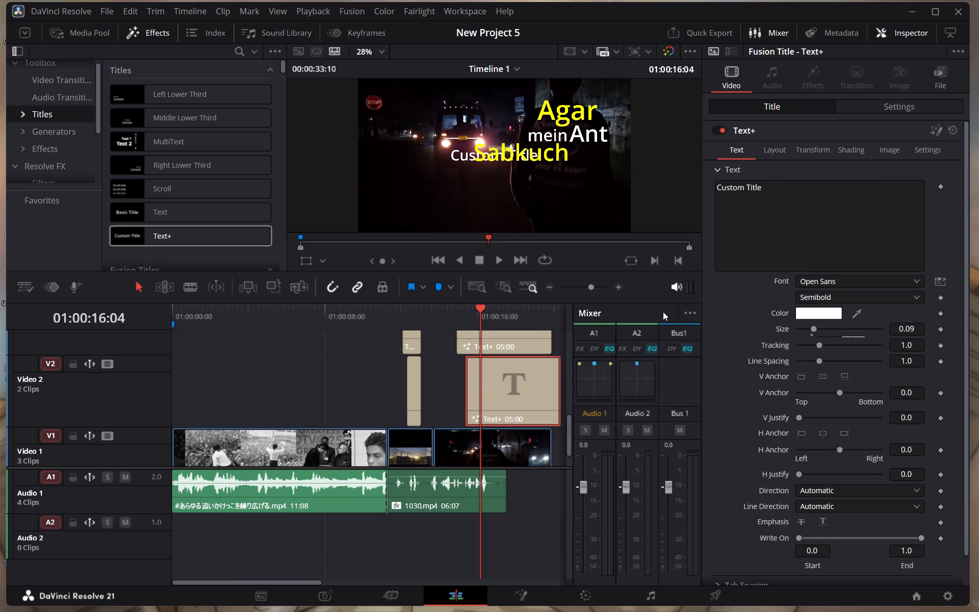
left_click(784, 210)
key("BackSpace")
key("BackSpace")
key("BackSpace")
key("BackSpace")
key("BackSpace")
key("BackSpace")
key("BackSpace")
key("BackSpace")
key("BackSpace")
key("BackSpace")
key("BackSpace")
key("BackSpace")
key("BackSpace")
key("BackSpace")
key("BackSpace")
key("BackSpace")
key("BackSpace")
key("BackSpace")
key("BackSpace")
key("BackSpace")
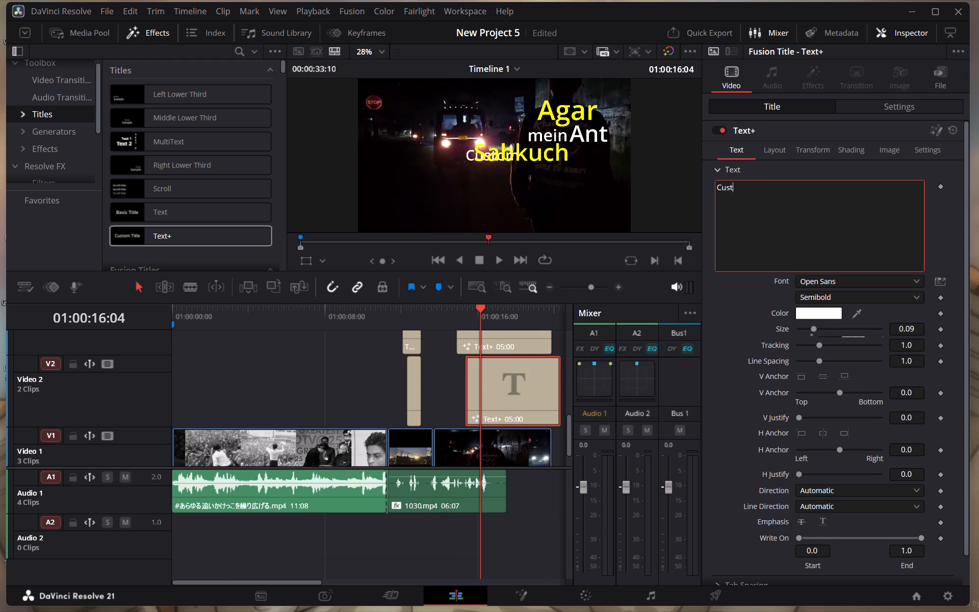
type("sahi")
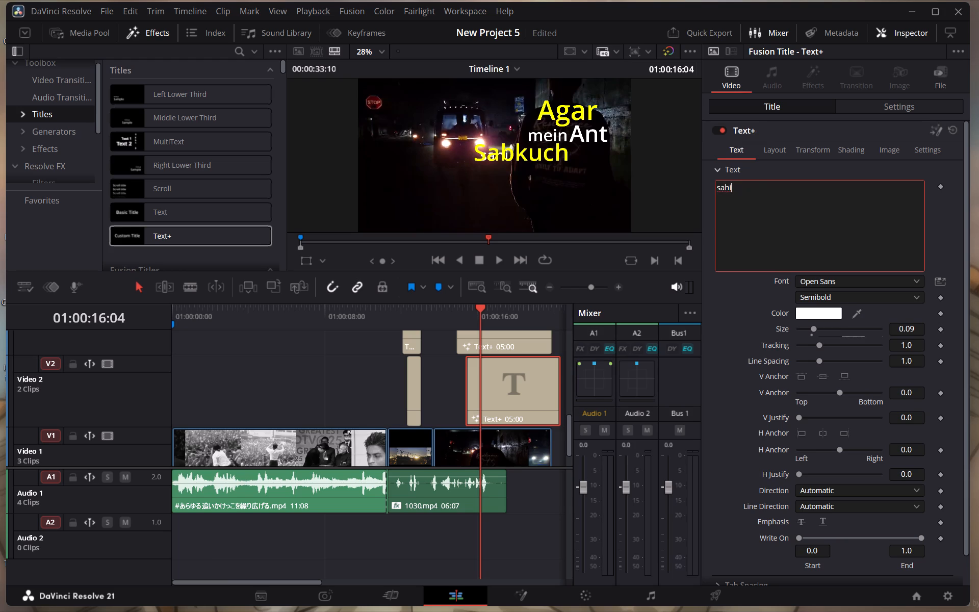
Position the "sahi" title beside "Sabkuch" and below "Ant", at about X 665 and Y 25.
left_click(889, 104)
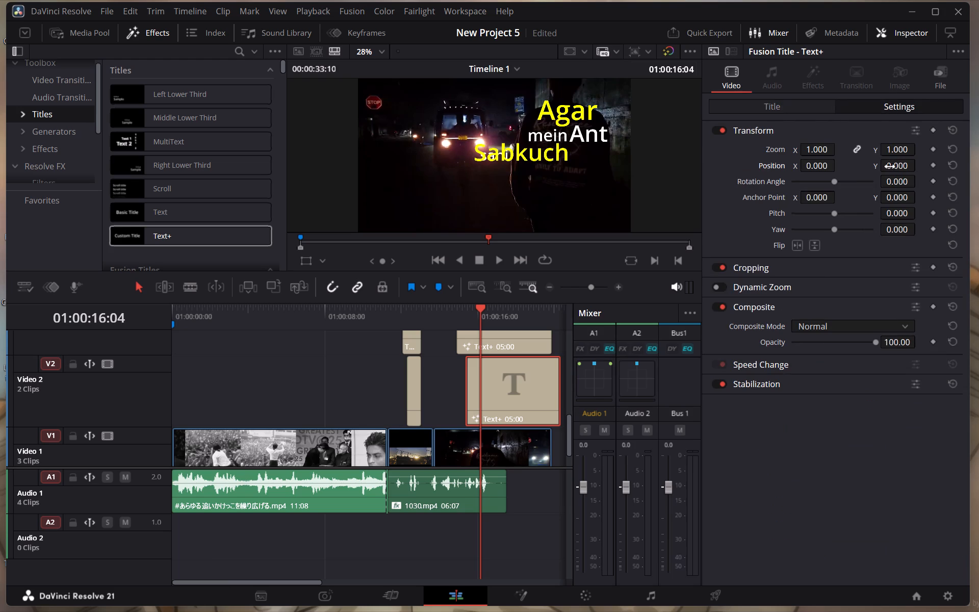
left_click_drag(890, 167, 907, 165)
left_click_drag(907, 165, 906, 165)
left_click_drag(813, 167, 872, 169)
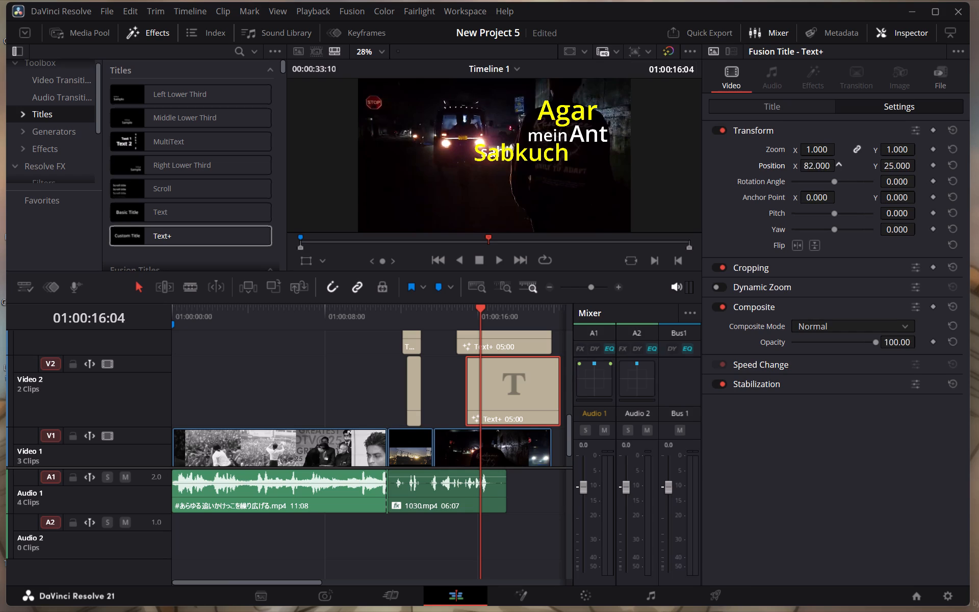
left_click_drag(872, 169, 534, 312)
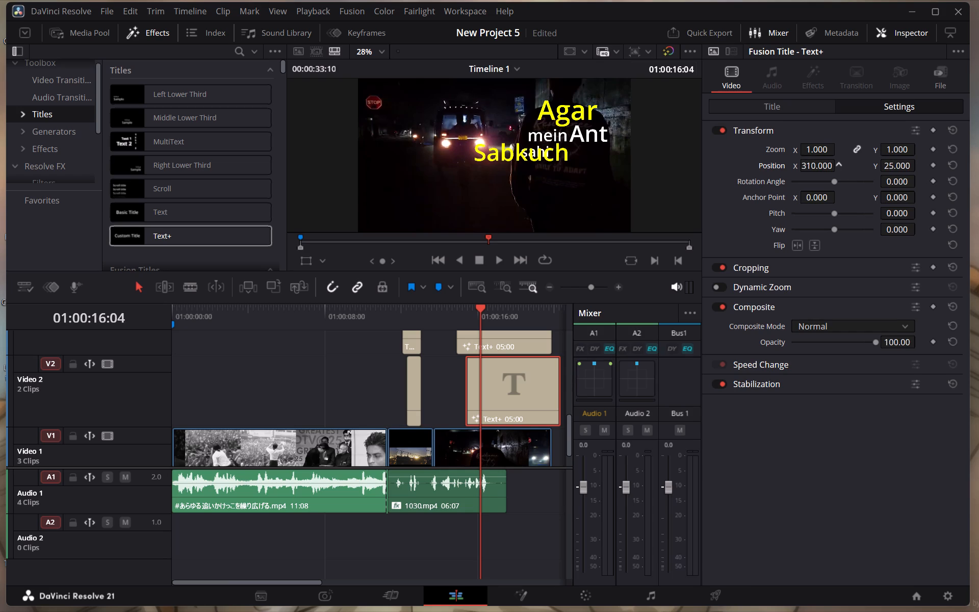
left_click_drag(534, 312, 681, 306)
left_click_drag(681, 306, 787, 300)
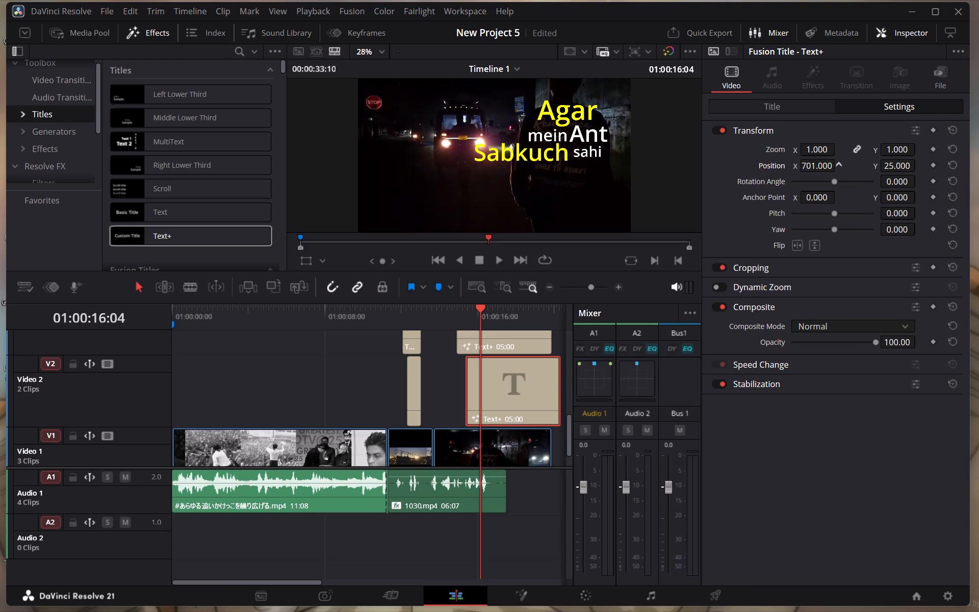
left_click_drag(787, 300, 783, 303)
left_click_drag(783, 303, 767, 305)
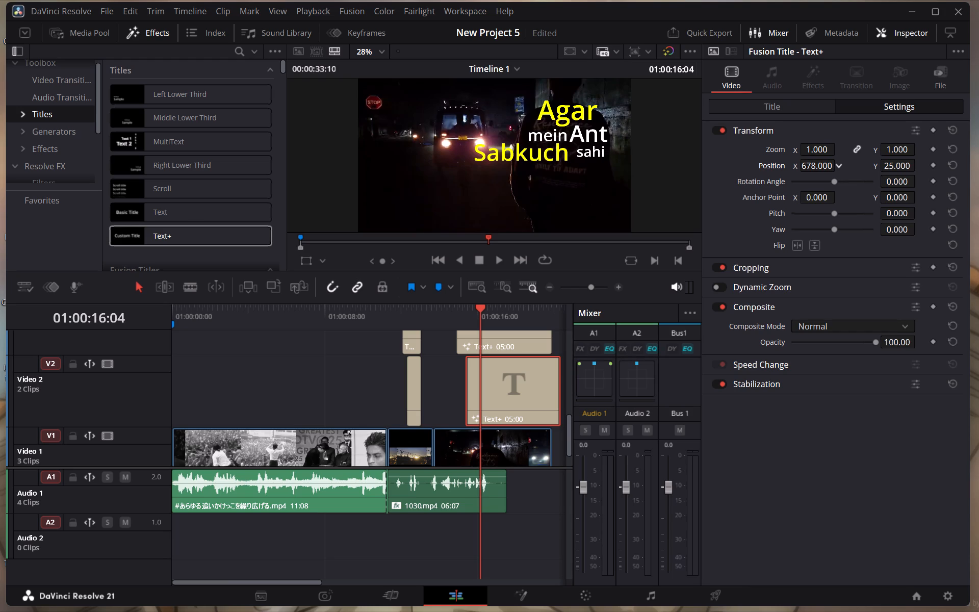
left_click_drag(767, 305, 759, 306)
Enlarge the "sahi" title's text to a size of 0.1102.
left_click(785, 109)
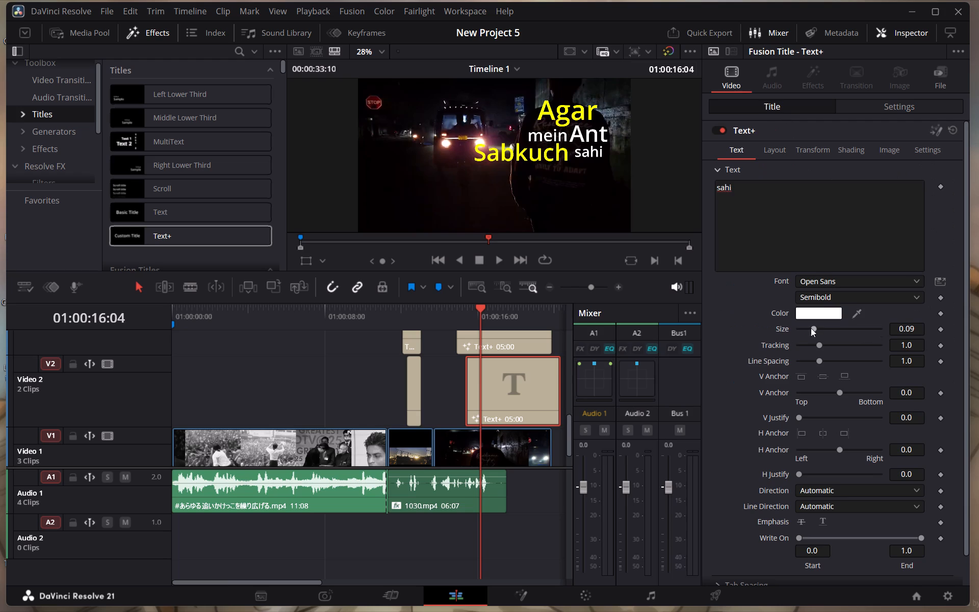
left_click(811, 328)
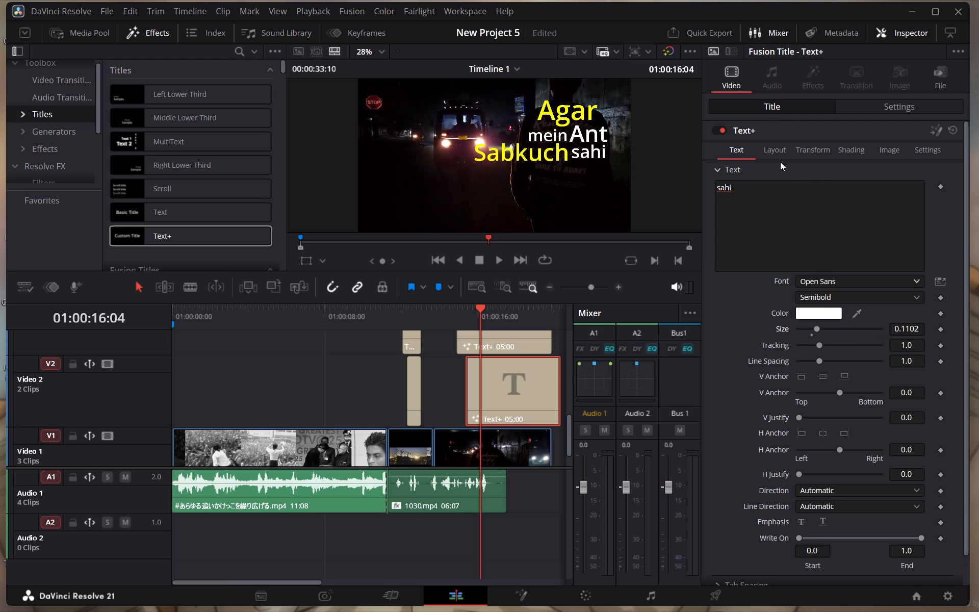
Play back the captioned section several times from earlier points to check the new word against the spoken audio.
left_click(299, 318)
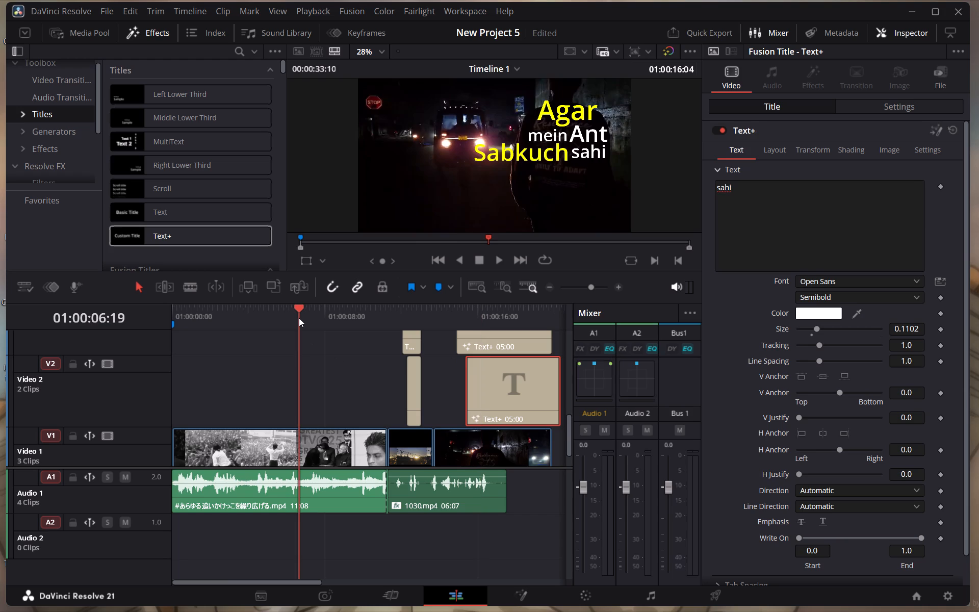
key("space")
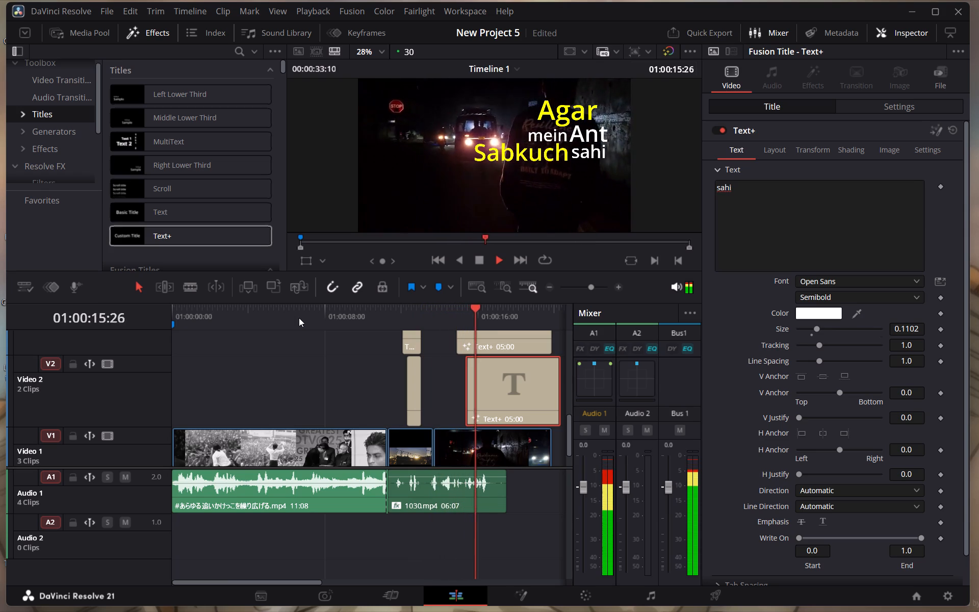
key("space")
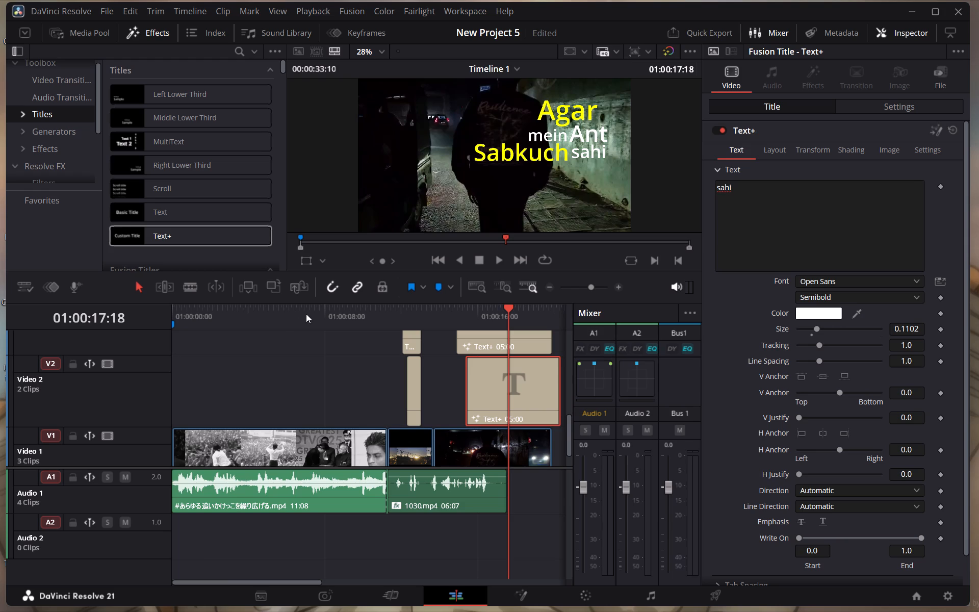
left_click(383, 320)
key("space")
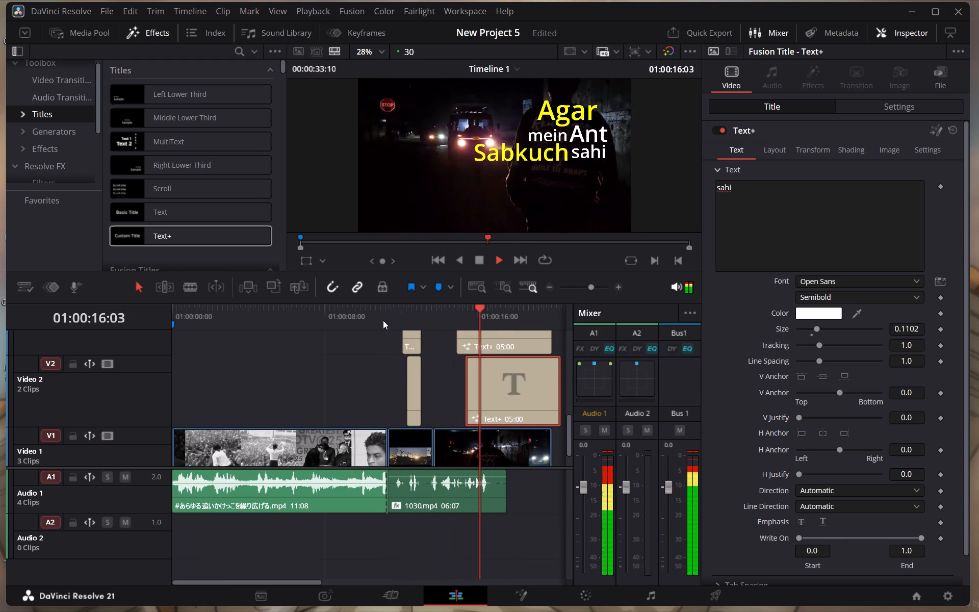
key("space")
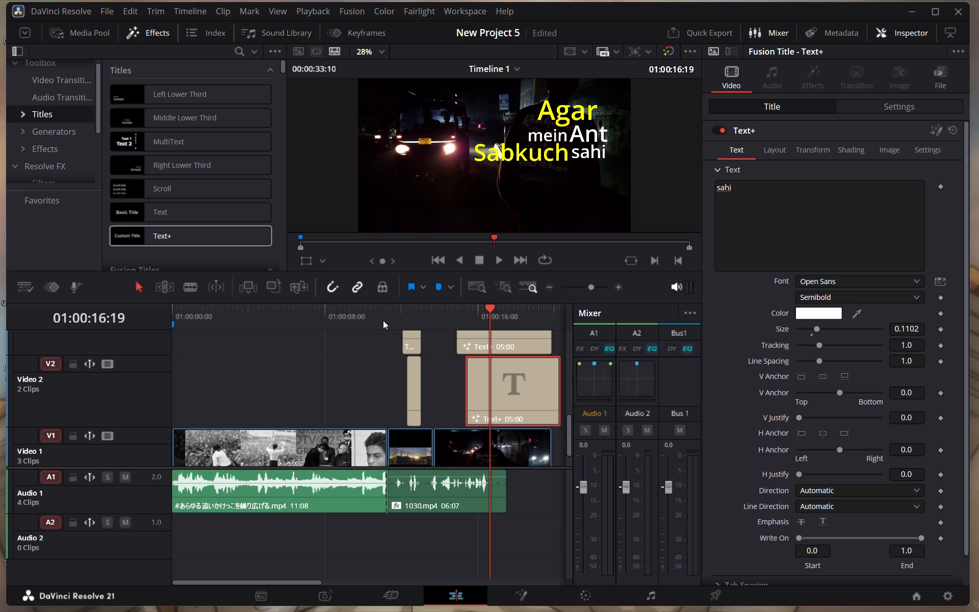
left_click(427, 314)
key("space")
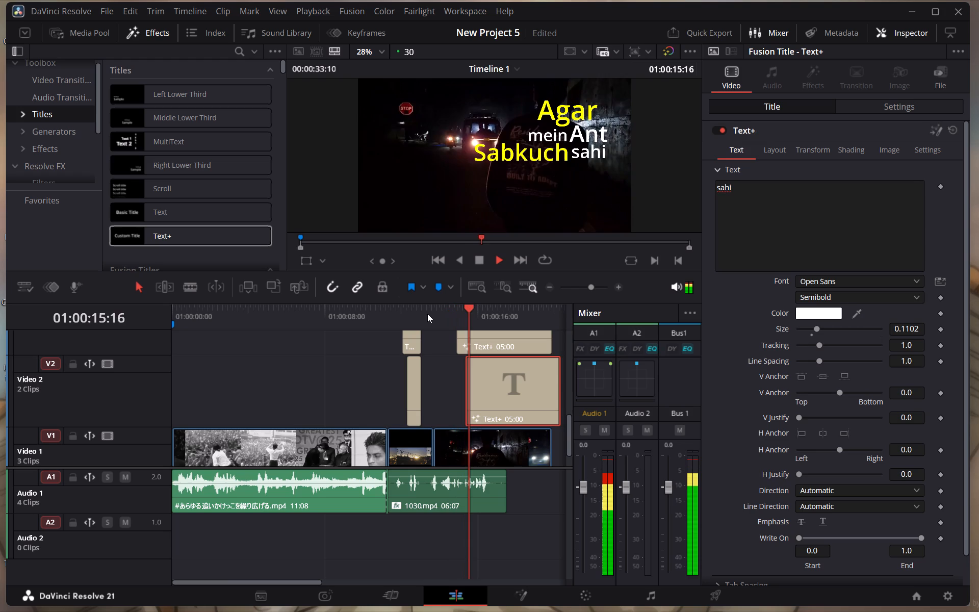
key("space")
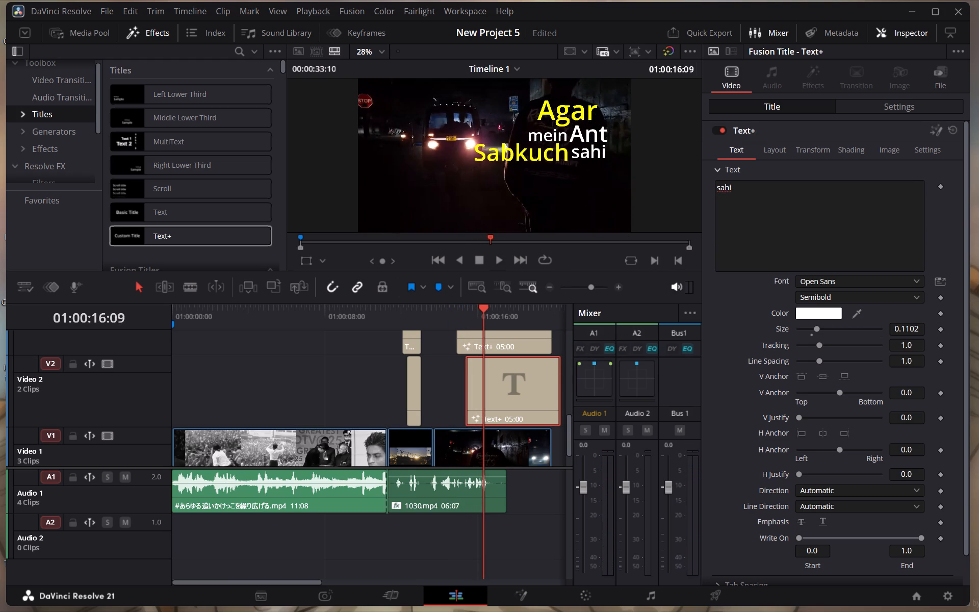
Change the "sahi" caption's wording to "sach".
left_click(759, 202)
key("BackSpace")
key("BackSpace")
key("BackSpace")
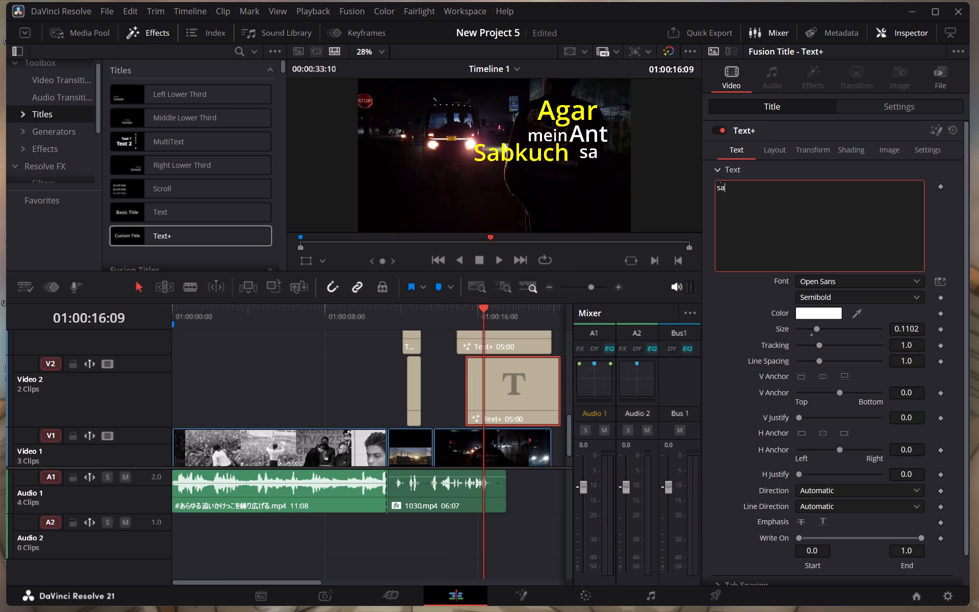
type("ach")
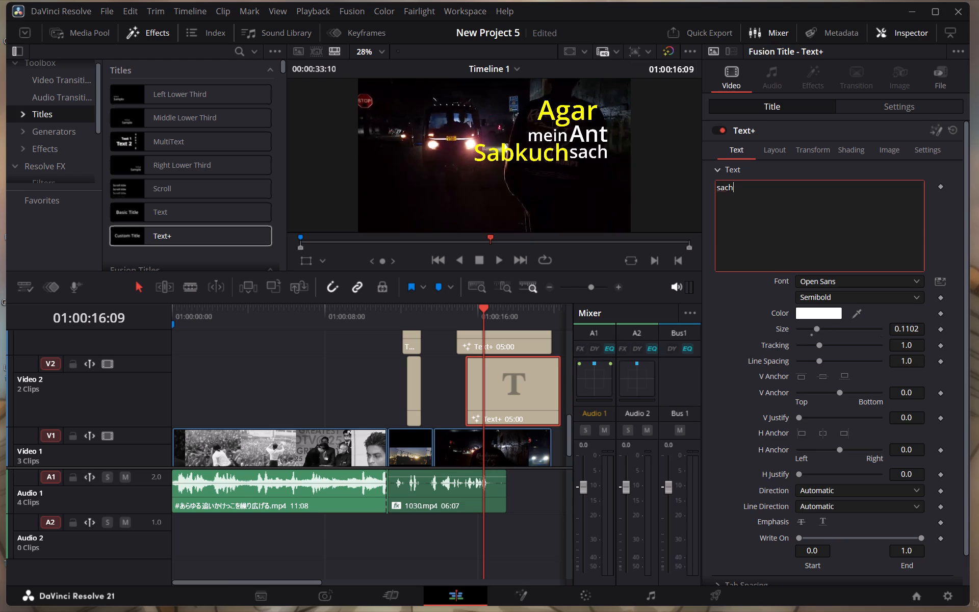
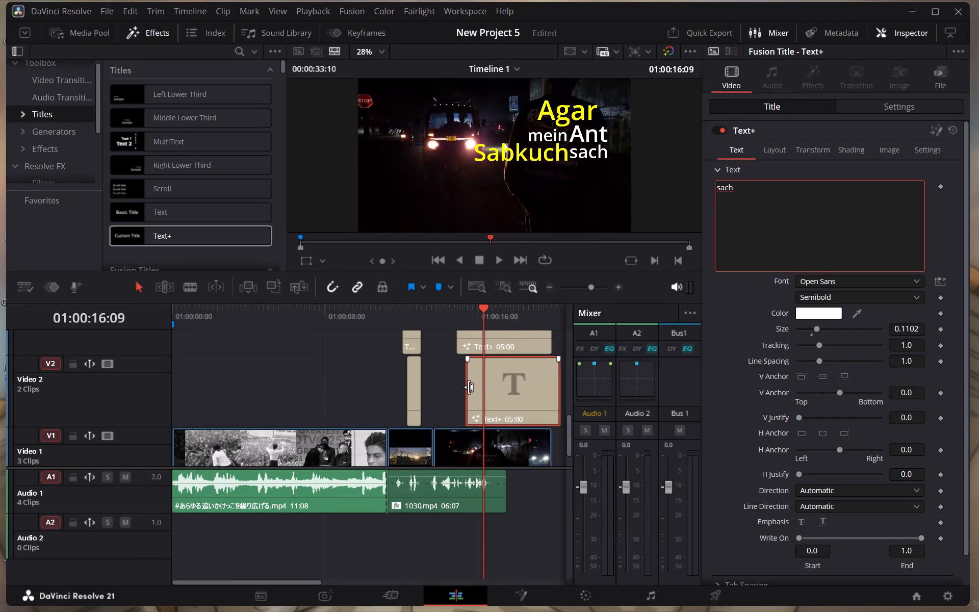
Move the "Agar", "Ant" and "mein" titles up one track each, to Video 7, Video 6 and Video 5, keeping their timing.
scroll(423, 402, "up", 1)
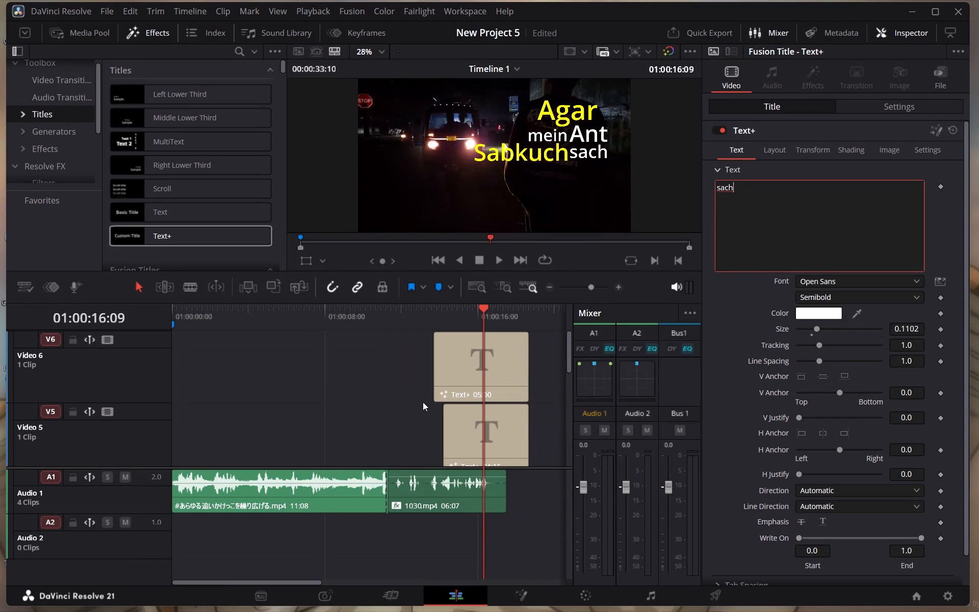
scroll(423, 402, "up", 2)
left_click_drag(458, 381, 456, 322)
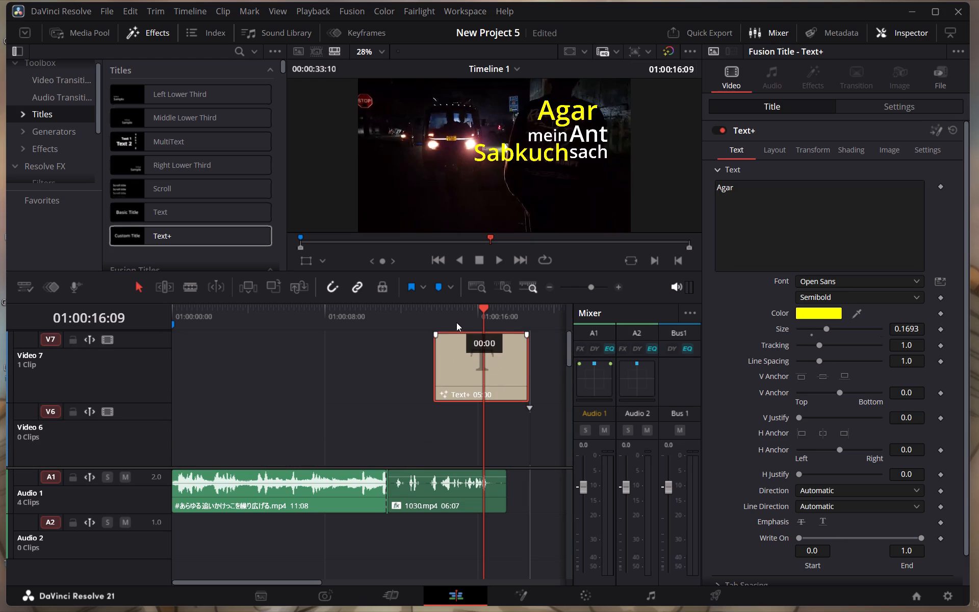
left_click_drag(456, 322, 456, 311)
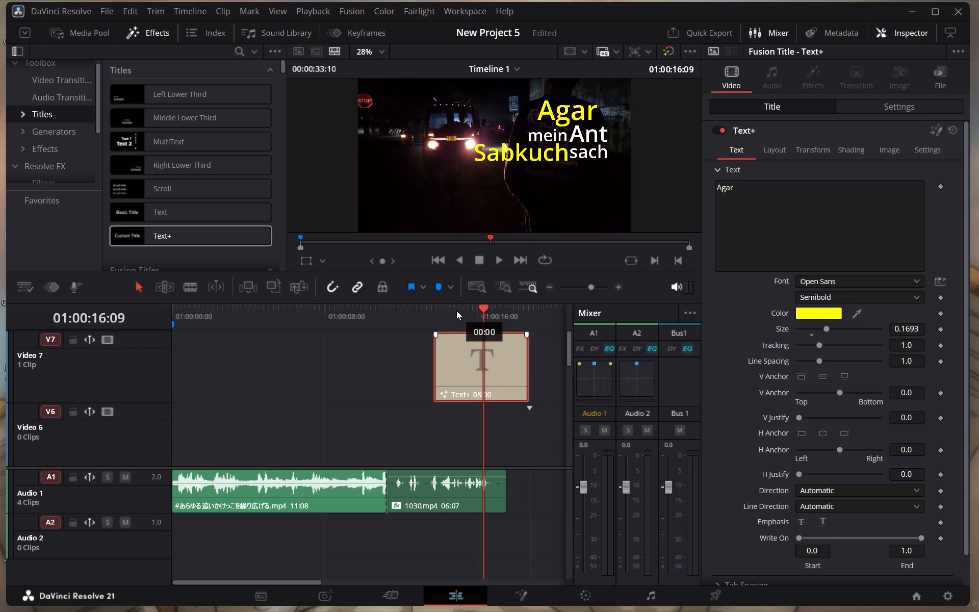
left_click_drag(456, 311, 456, 305)
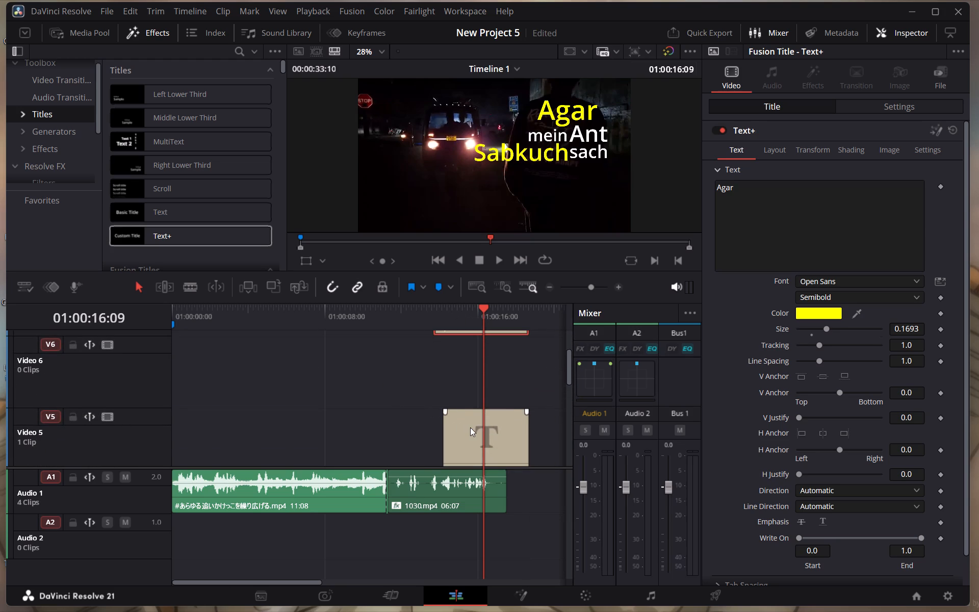
scroll(452, 378, "up", 1)
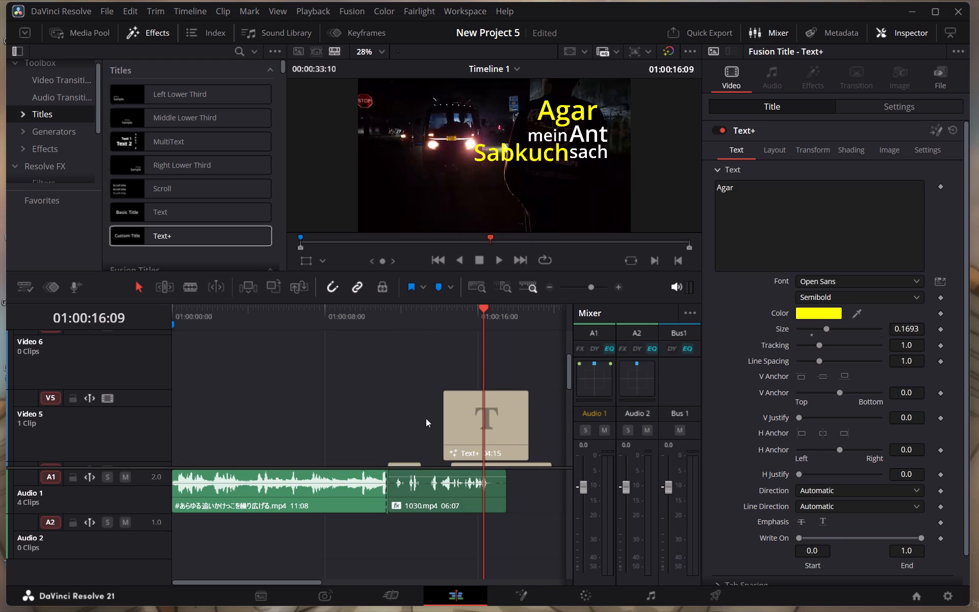
left_click_drag(468, 416, 466, 376)
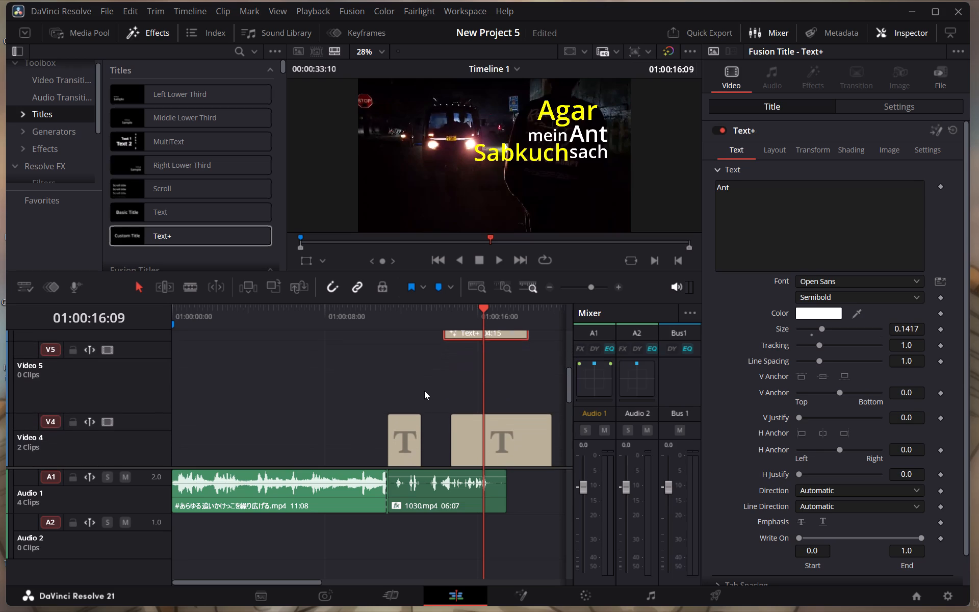
left_click_drag(472, 439, 471, 404)
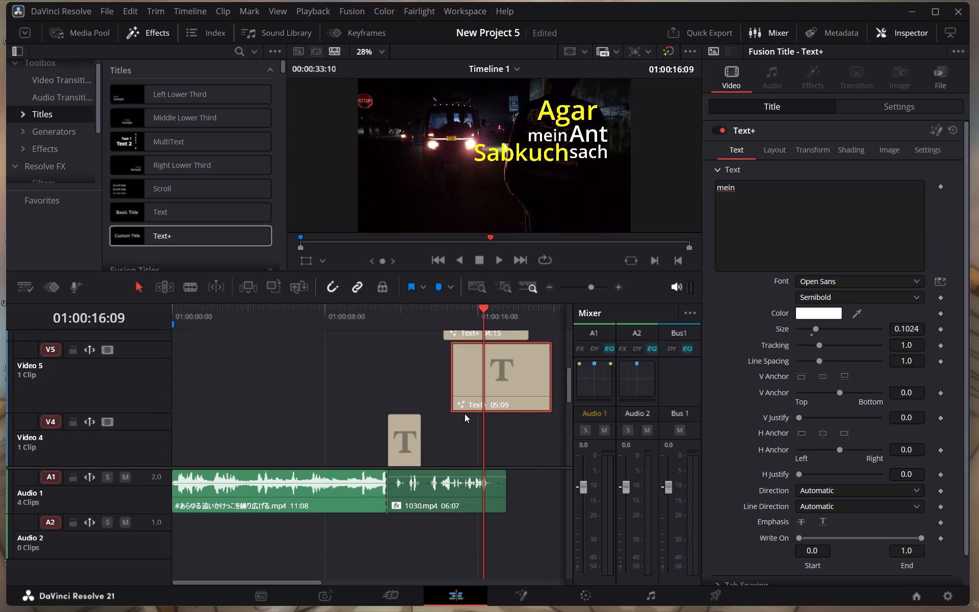
Extend the "Sabkuch" title's start earlier to a length of 05:09, in line with "mein", and move it up to Video 4.
scroll(447, 420, "down", 1)
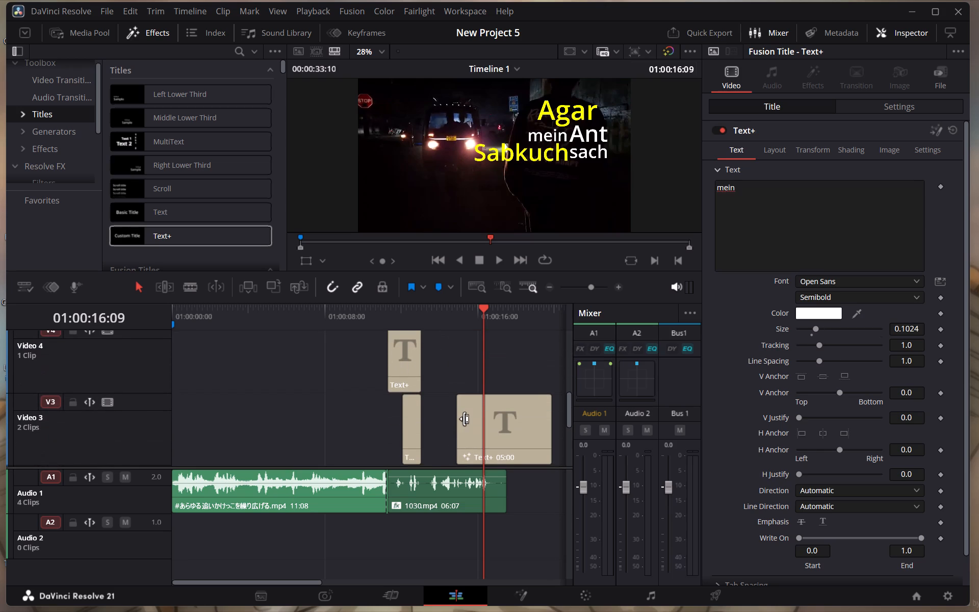
left_click_drag(464, 419, 461, 411)
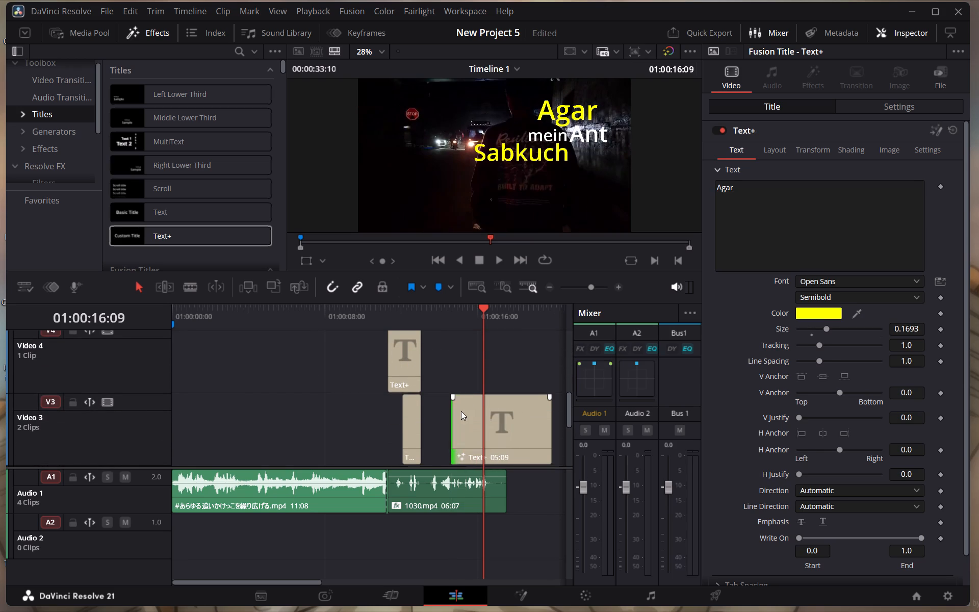
left_click_drag(473, 412, 474, 385)
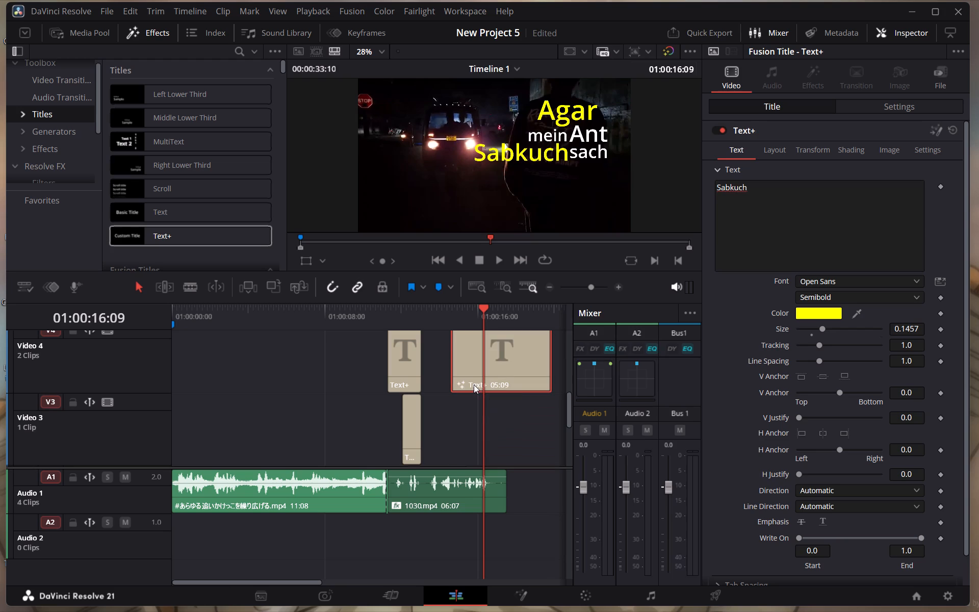
Move the "sach" title up to Video 3, shifted slightly earlier so it ends together with the "Sabkuch" title.
scroll(454, 392, "down", 1)
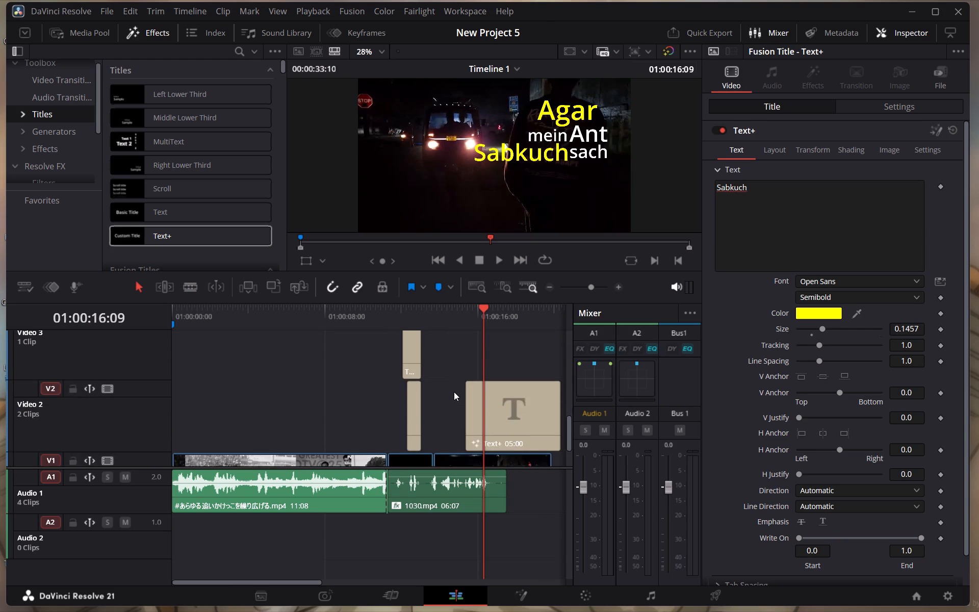
scroll(454, 392, "down", 1)
left_click_drag(509, 392, 509, 363)
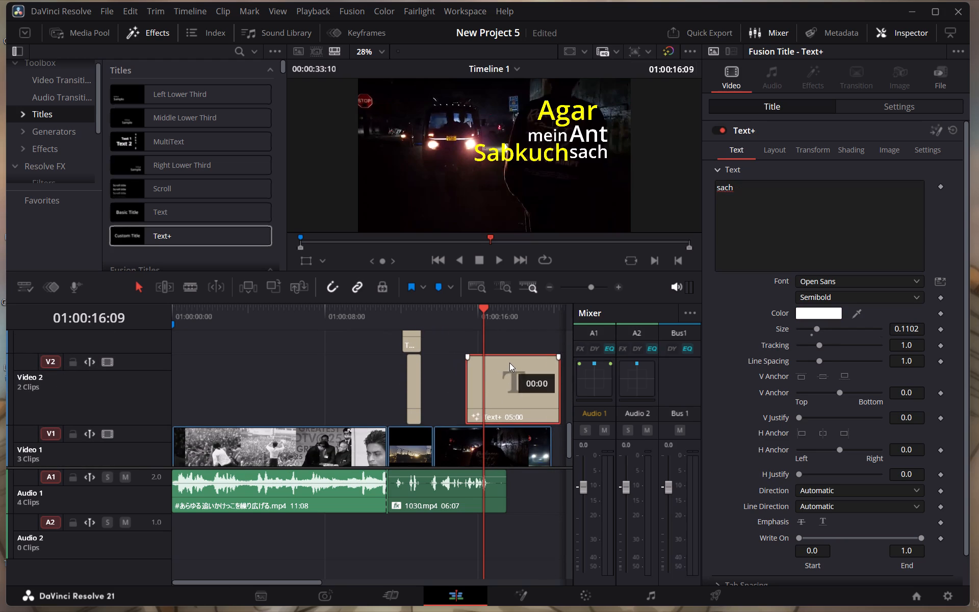
left_click_drag(509, 363, 507, 345)
scroll(456, 401, "down", 1)
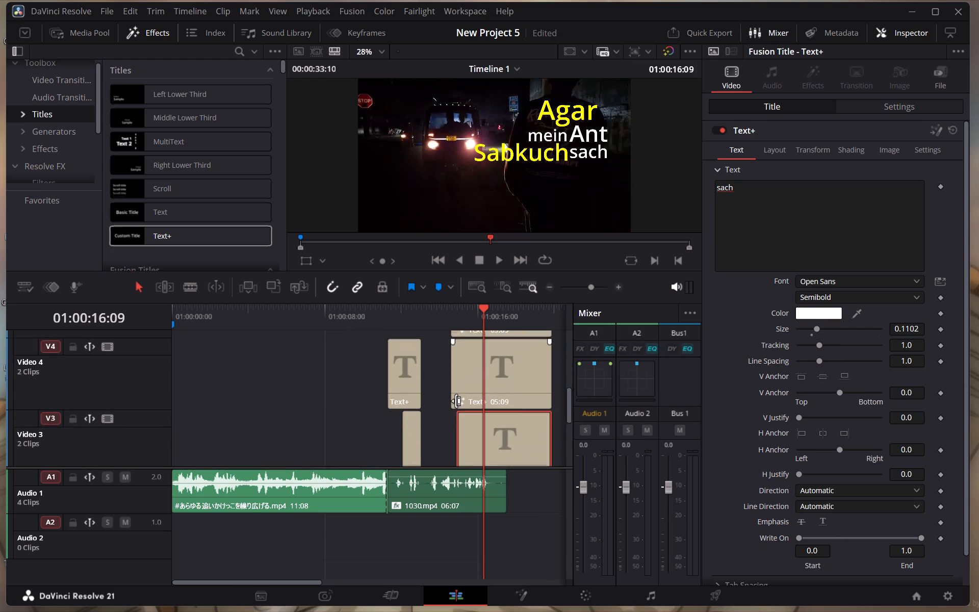
scroll(456, 401, "down", 1)
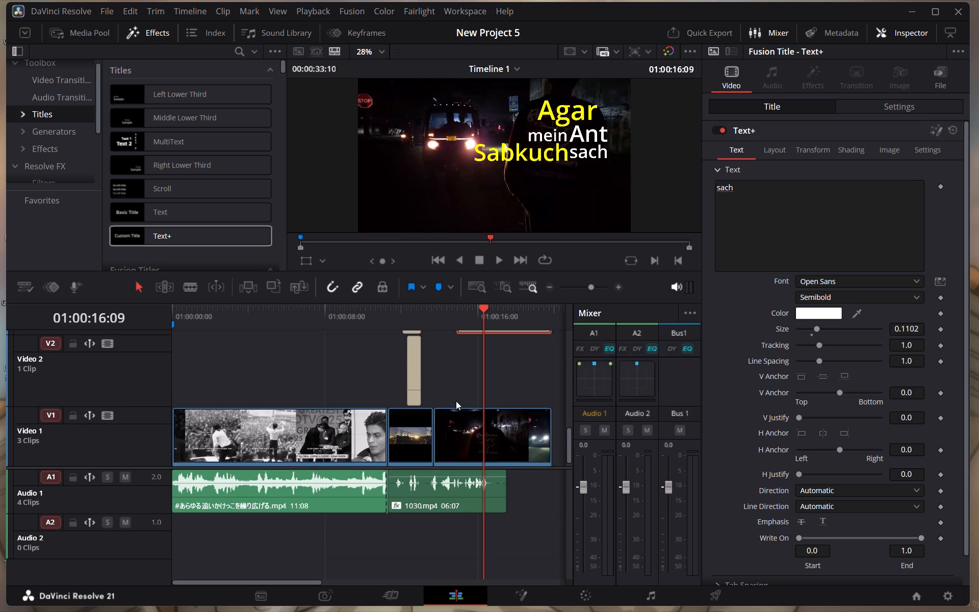
scroll(456, 401, "down", 1)
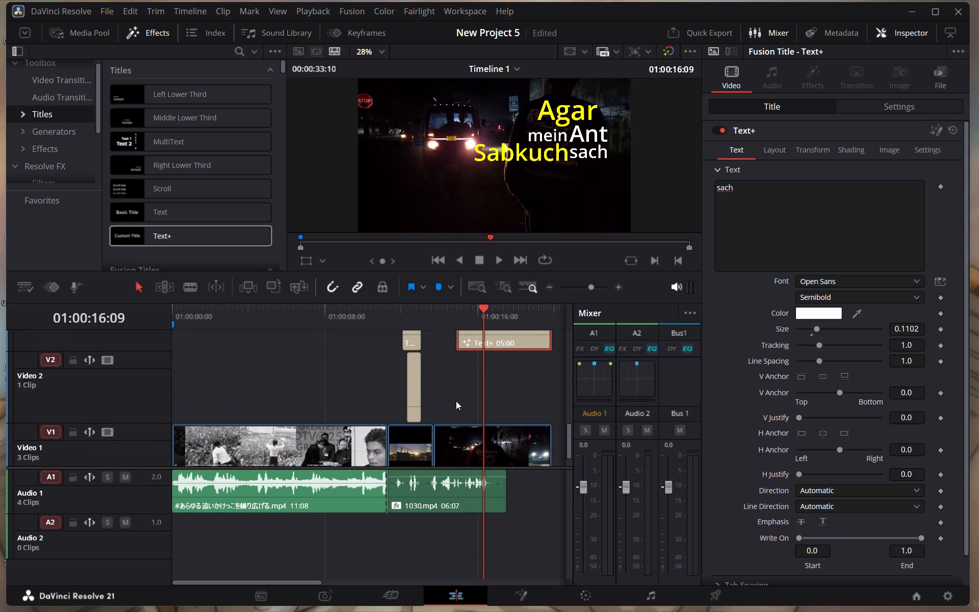